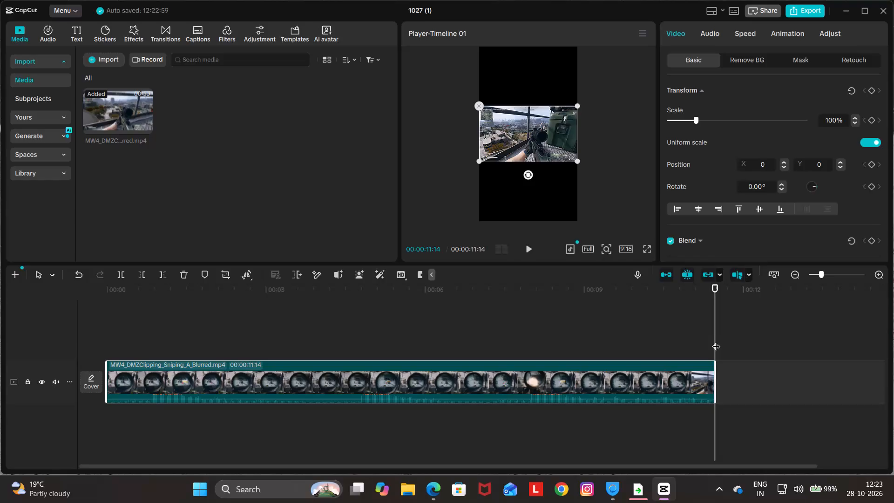
Scrub through the final seconds of the sniping clip to review its ending, finishing at the clip's end.
left_click(675, 339)
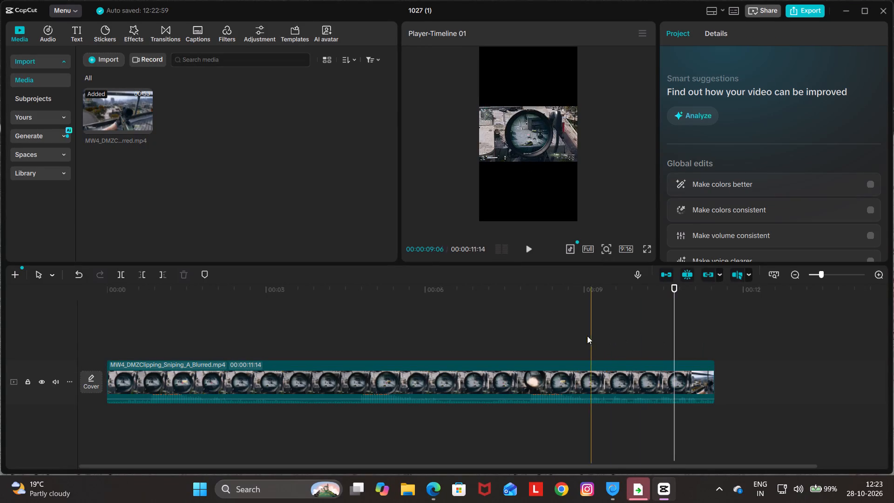
left_click(587, 336)
left_click_drag(595, 336, 656, 328)
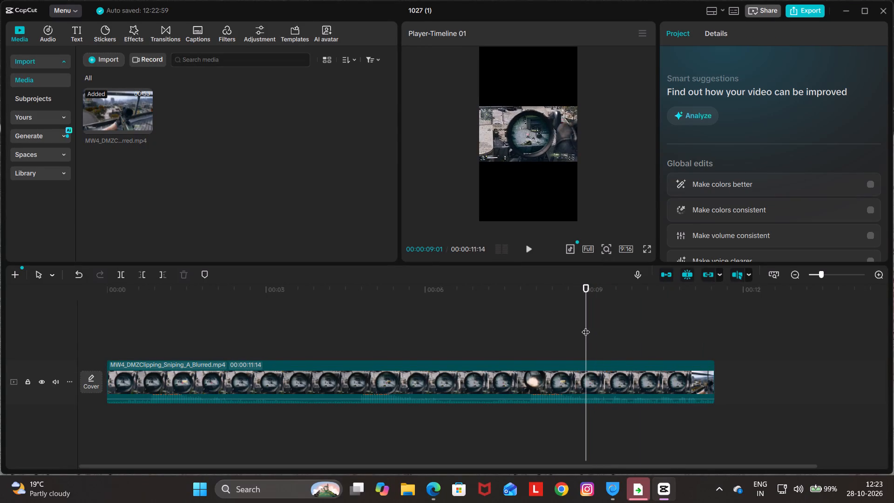
left_click_drag(585, 326, 735, 336)
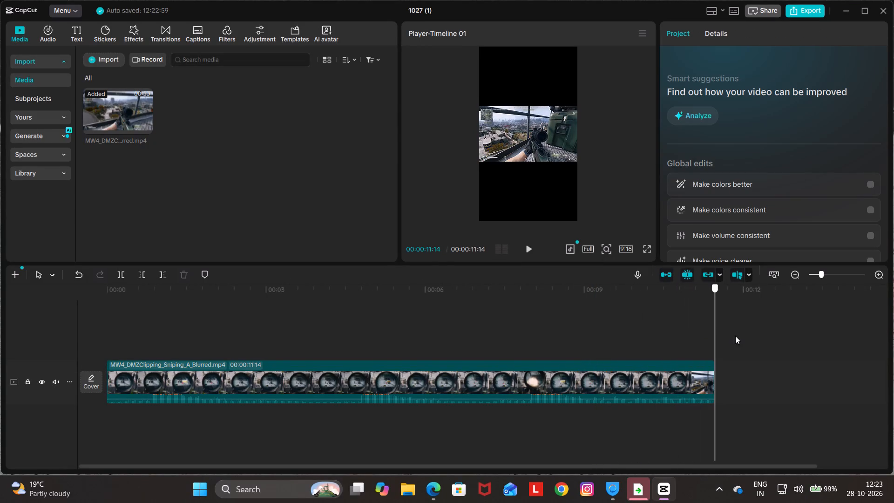
left_click_drag(735, 336, 650, 333)
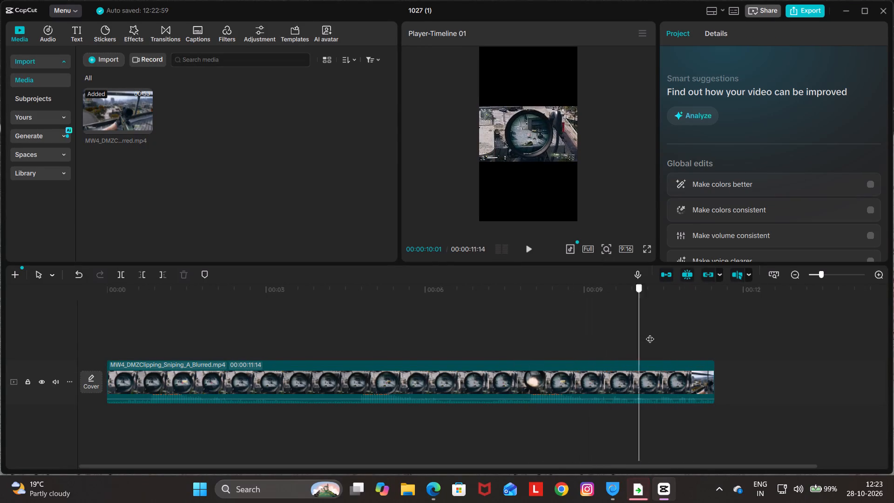
left_click_drag(650, 333, 677, 332)
left_click(677, 332)
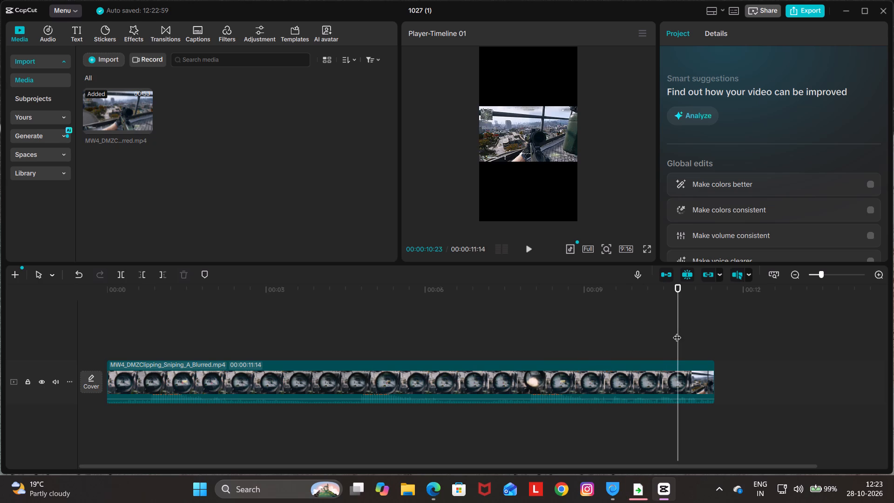
left_click(792, 330)
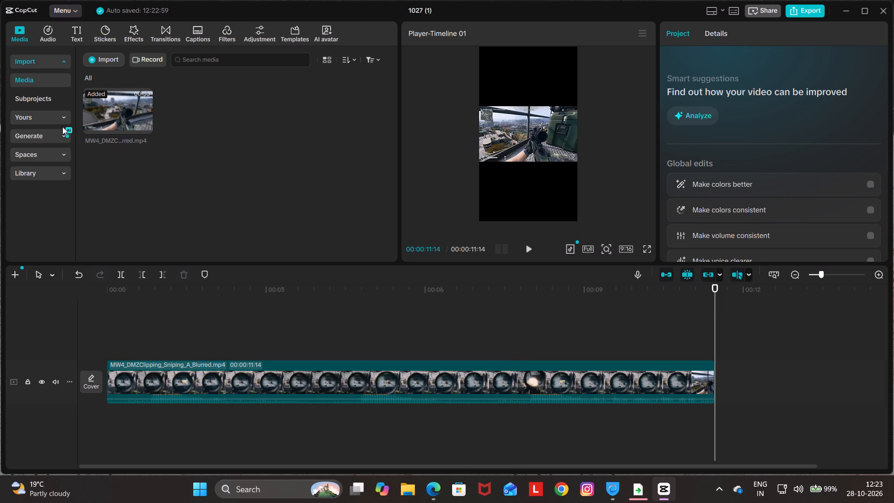
Add a default text clip on a new track above the video, starting at 00:00.
left_click(74, 36)
left_click(109, 92)
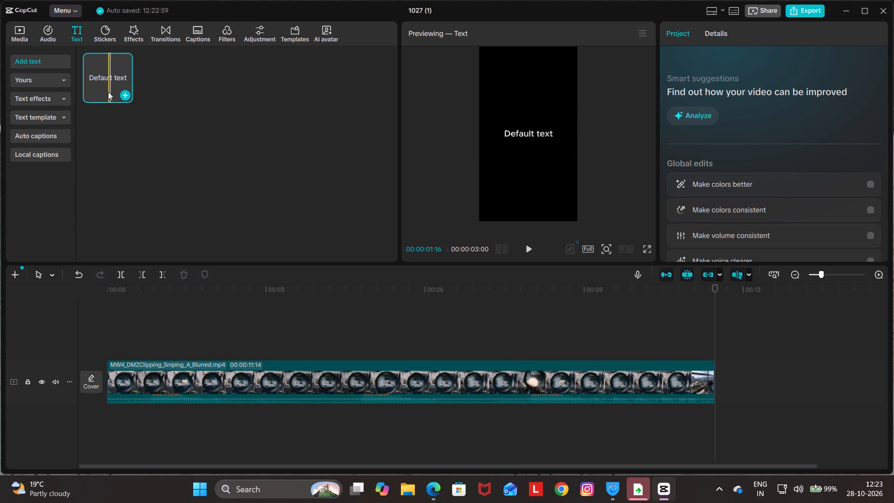
left_click_drag(109, 77, 109, 346)
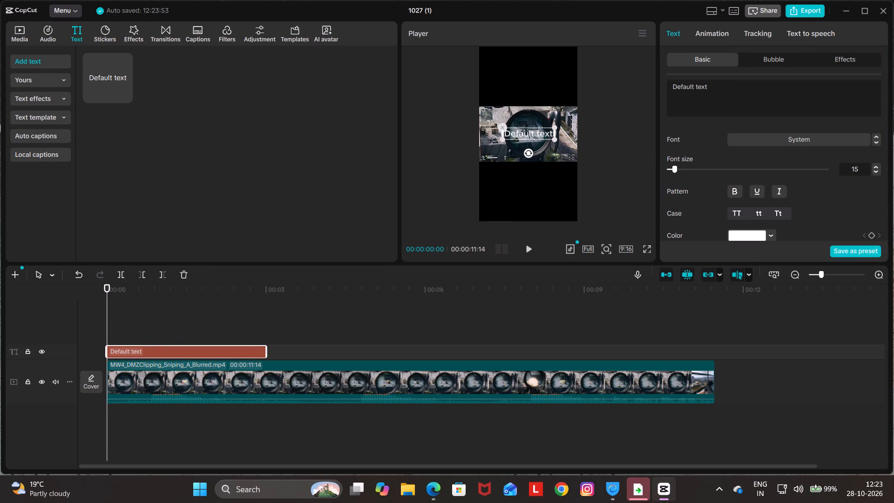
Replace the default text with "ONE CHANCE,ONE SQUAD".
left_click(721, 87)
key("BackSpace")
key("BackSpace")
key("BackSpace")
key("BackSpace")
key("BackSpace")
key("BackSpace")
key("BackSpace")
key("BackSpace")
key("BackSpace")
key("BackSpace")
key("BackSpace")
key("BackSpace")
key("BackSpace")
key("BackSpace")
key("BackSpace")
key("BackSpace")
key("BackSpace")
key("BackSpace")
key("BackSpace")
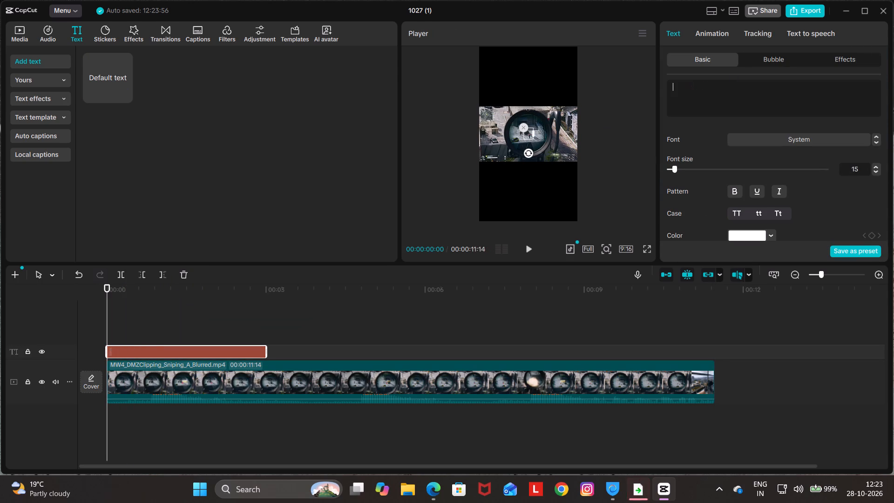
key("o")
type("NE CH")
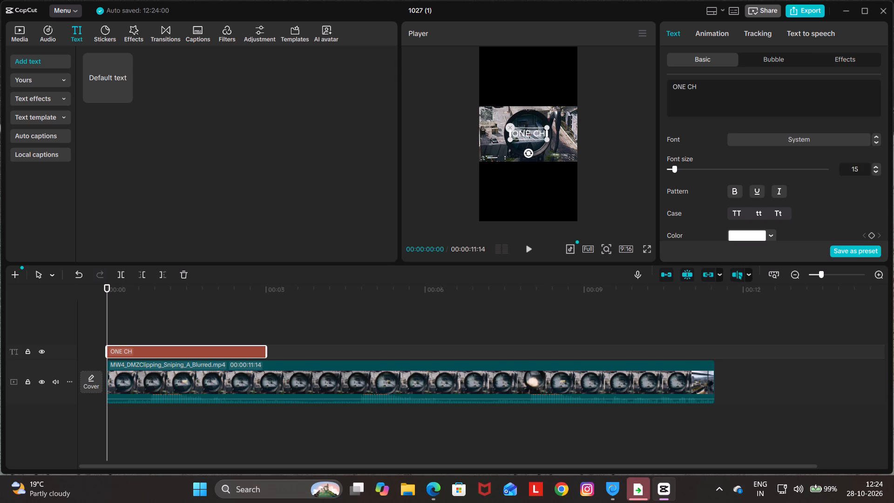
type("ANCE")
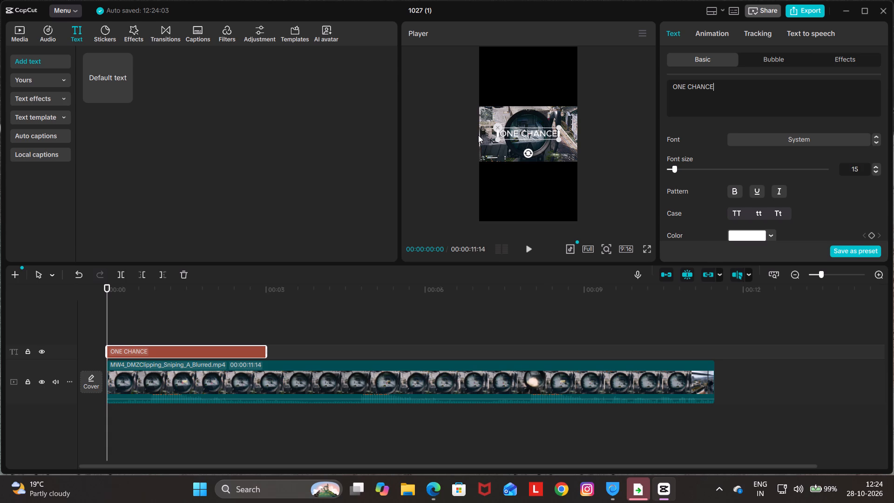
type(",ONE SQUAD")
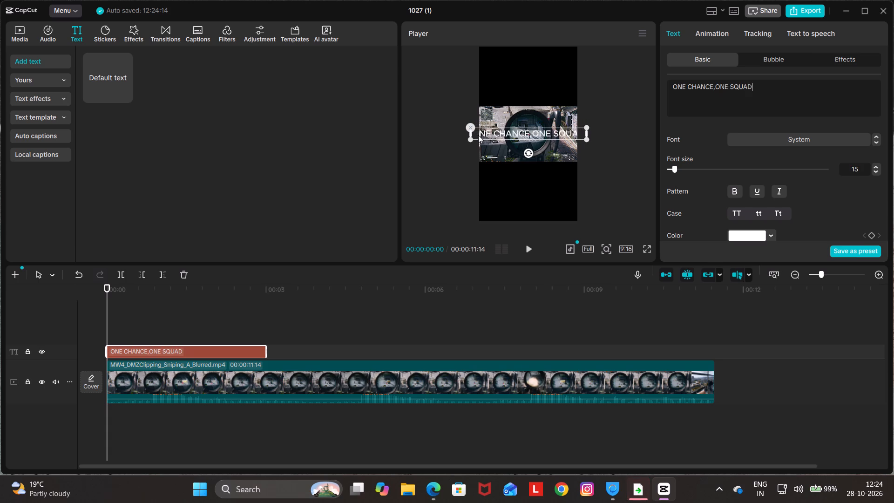
Rewrite the caption as "ONE SQUAD, ONE CHANCE" with "NO BACKUP" on a second line.
key("BackSpace")
key("BackSpace")
key("BackSpace")
key("BackSpace")
key("BackSpace")
key("BackSpace")
key("BackSpace")
key("BackSpace")
key("BackSpace")
key("BackSpace")
key("BackSpace")
key("BackSpace")
key("BackSpace")
key("BackSpace")
key("BackSpace")
key("BackSpace")
key("BackSpace")
key("BackSpace")
key("BackSpace")
key("BackSpace")
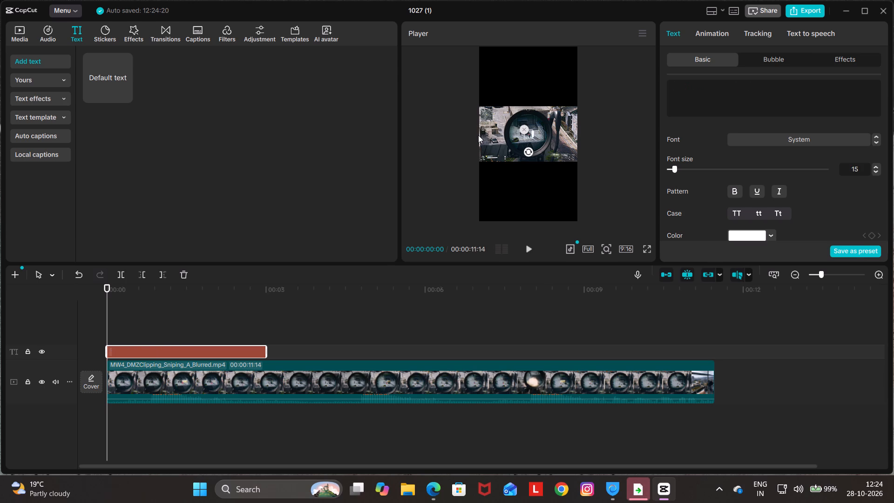
type("ONE SQUAD")
type(", ONE")
key("space")
type("CHANCE")
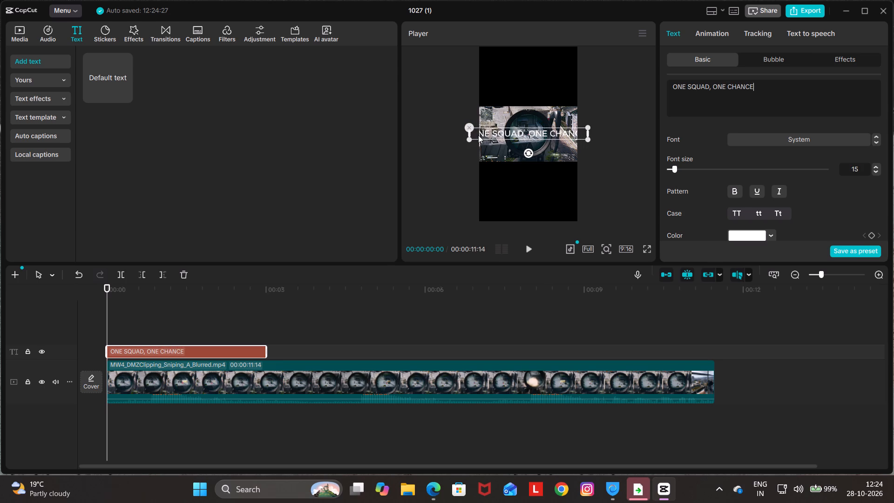
key("space")
type("NO BACKUP")
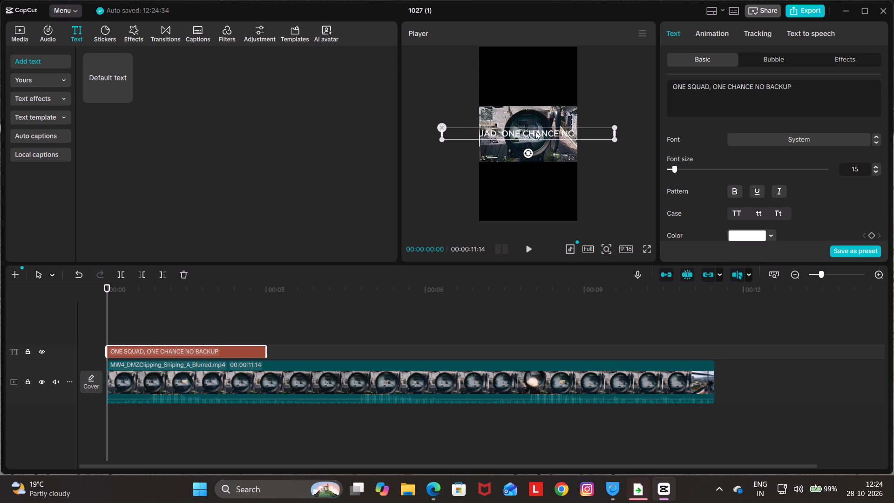
left_click(752, 88)
key("Return")
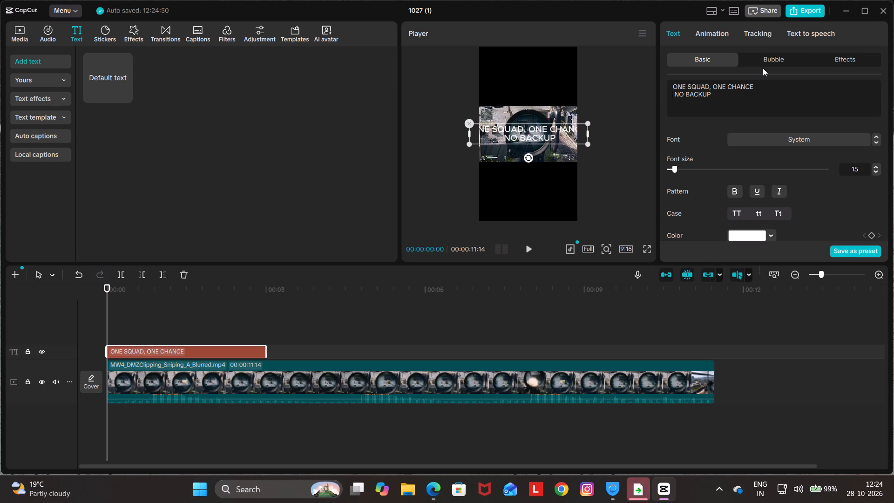
Set the caption's font to Agency FB.
left_click(876, 141)
left_click(876, 141)
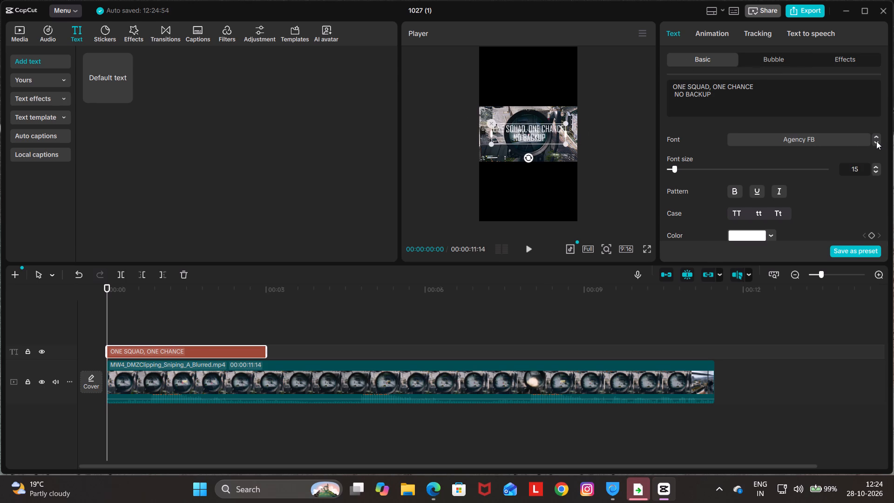
Move the caption up into the black area just above the video image, keeping it horizontally centred.
left_click_drag(516, 133, 517, 102)
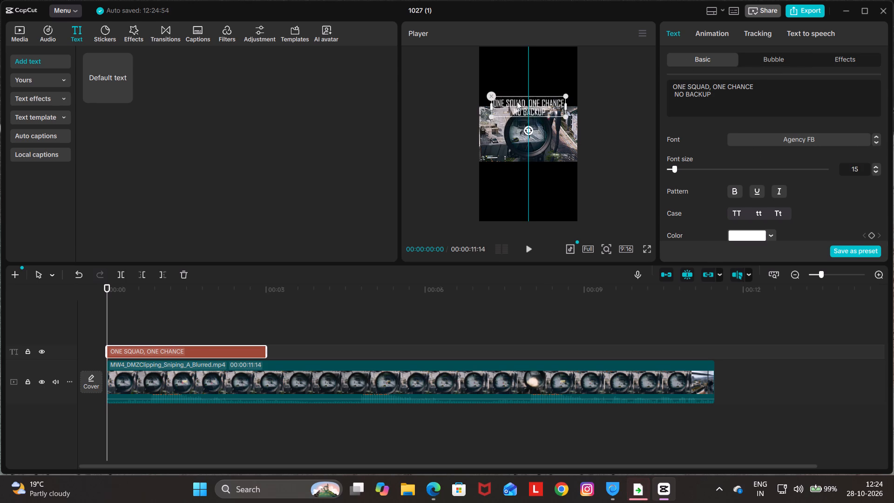
left_click_drag(517, 102, 517, 89)
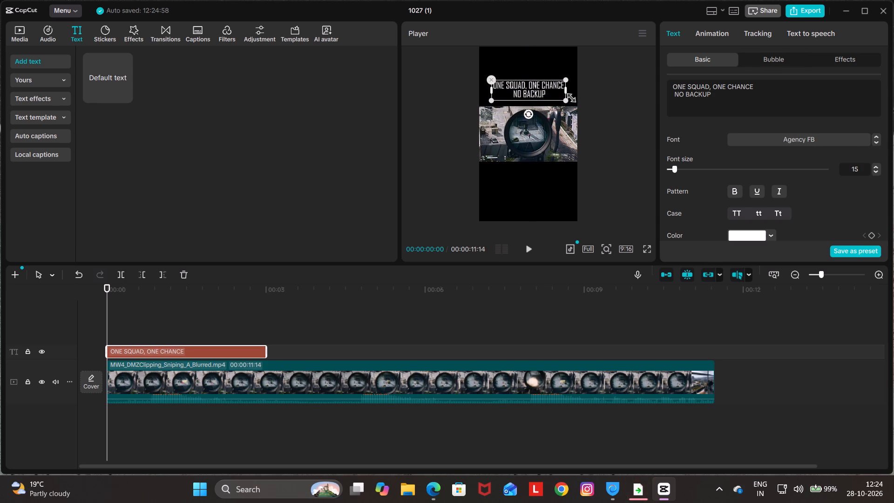
Apply bold to the caption and enlarge it slightly within the frame's width.
left_click(733, 192)
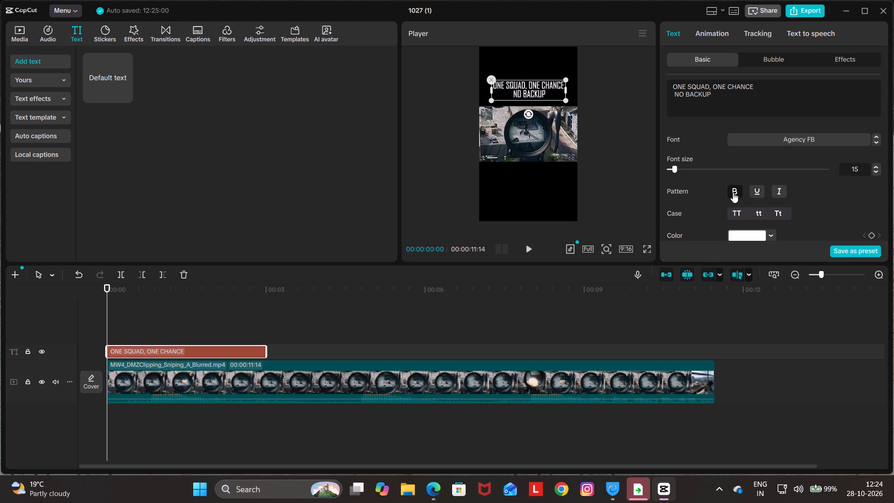
left_click_drag(562, 100, 569, 102)
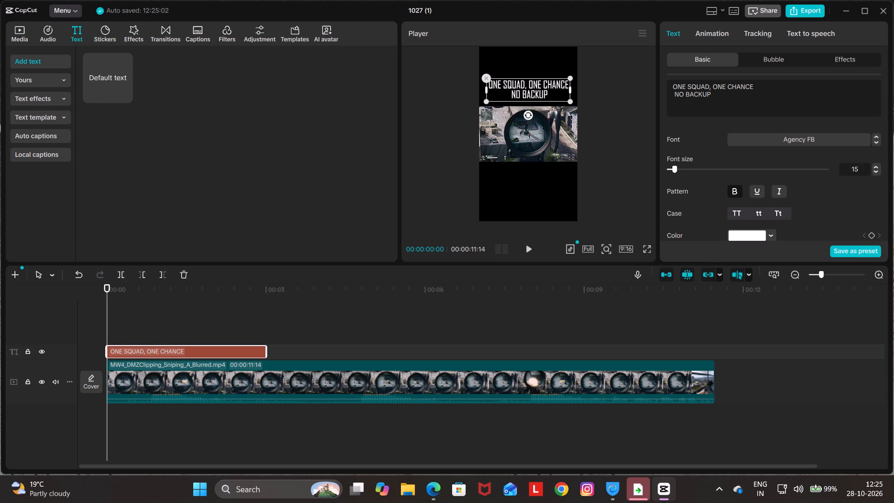
Insert a skull and crossbones emoji directly after "NO BACKUP" in the caption text.
left_click(714, 93)
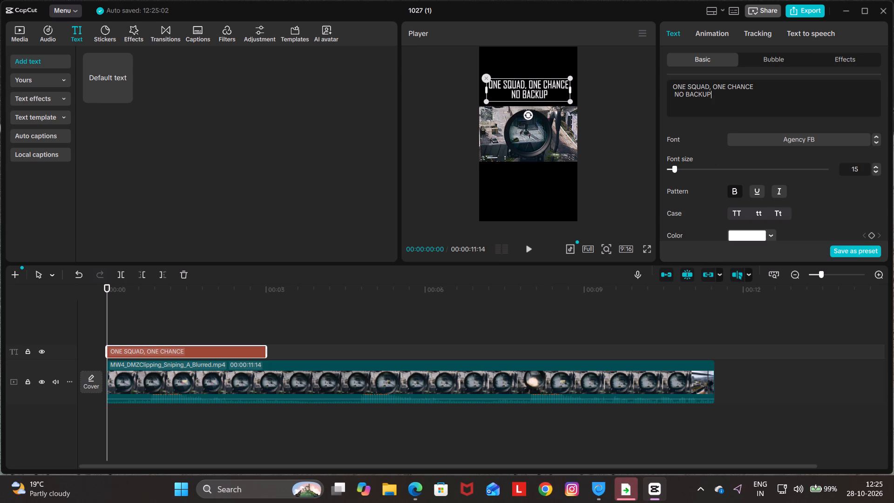
key("super+period")
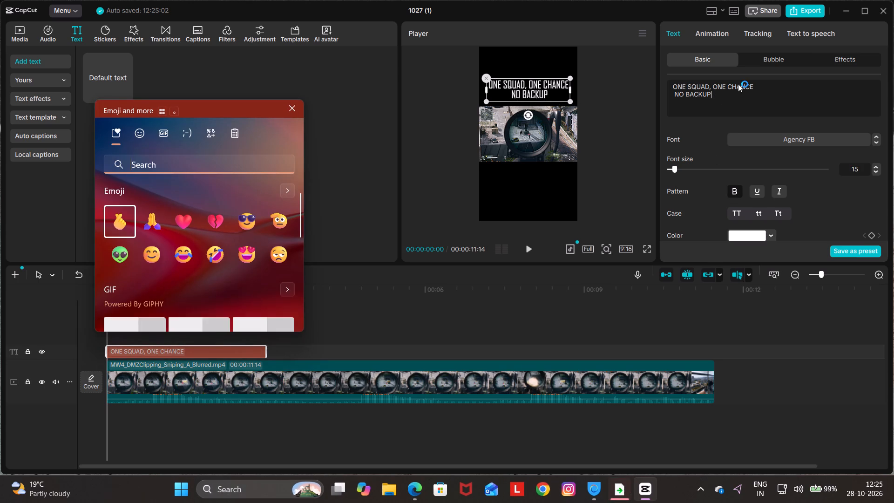
scroll(199, 224, "down", 1)
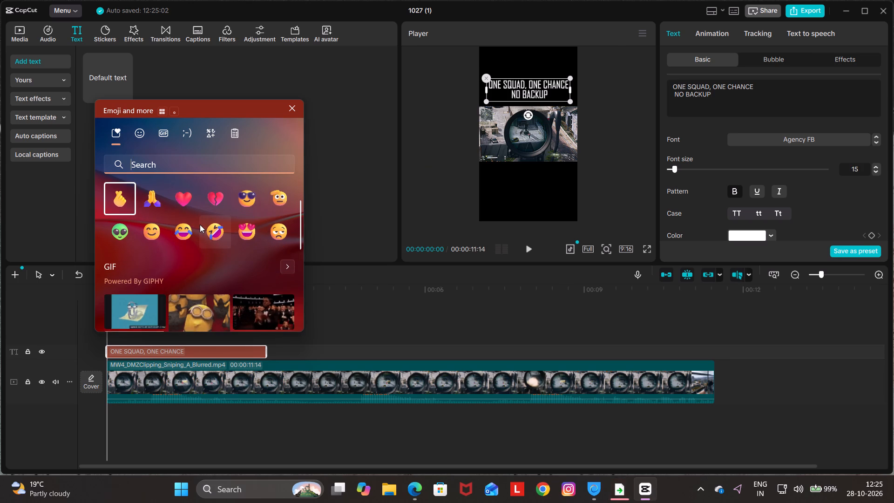
scroll(203, 223, "down", 4)
scroll(203, 223, "up", 2)
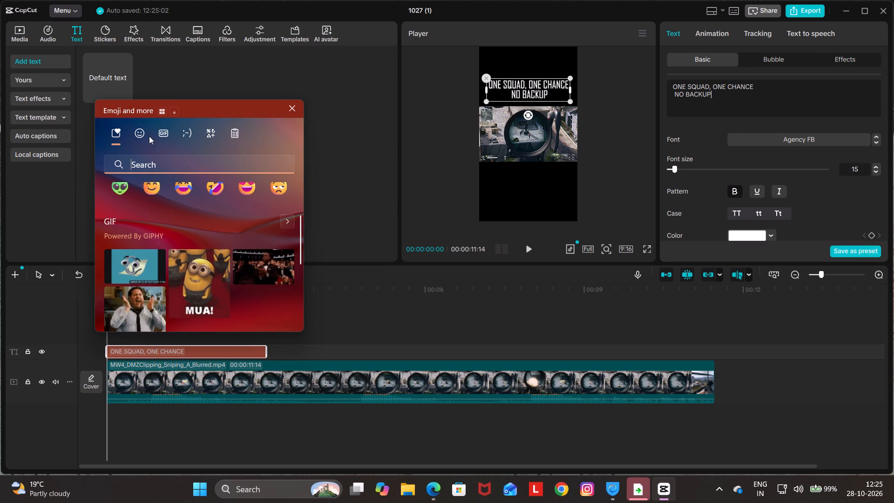
left_click(140, 136)
scroll(175, 224, "down", 1)
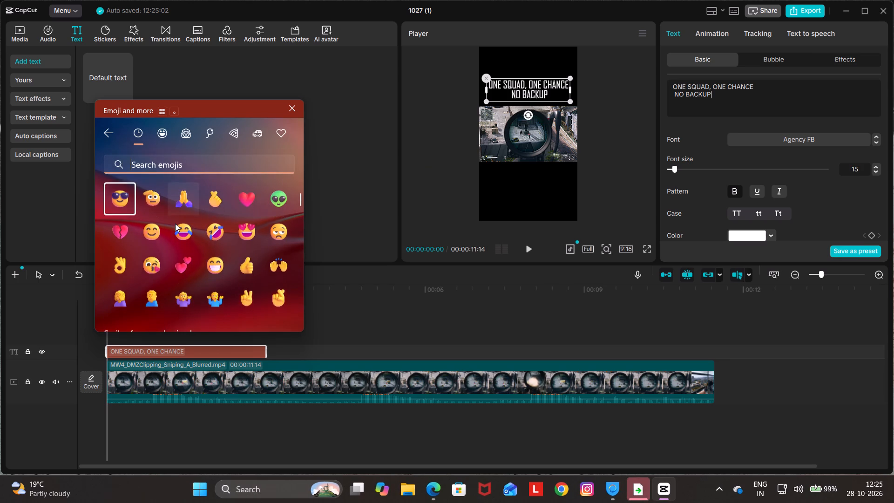
scroll(175, 224, "down", 9)
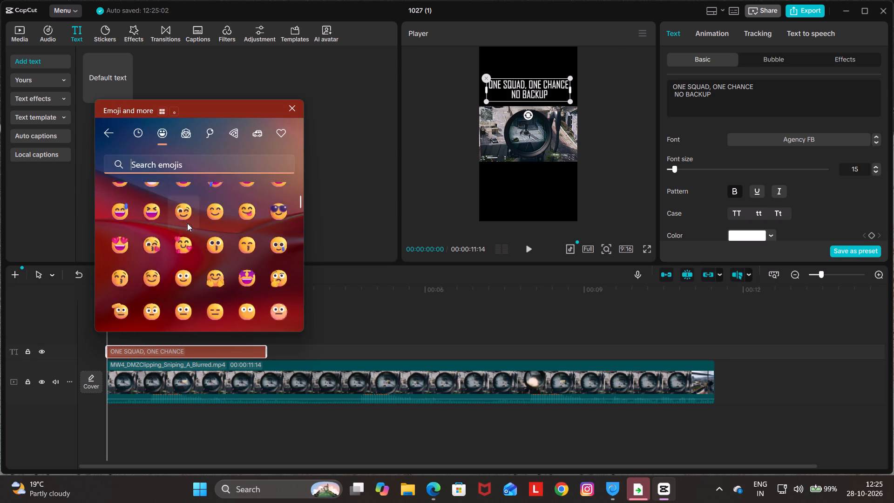
scroll(187, 223, "down", 7)
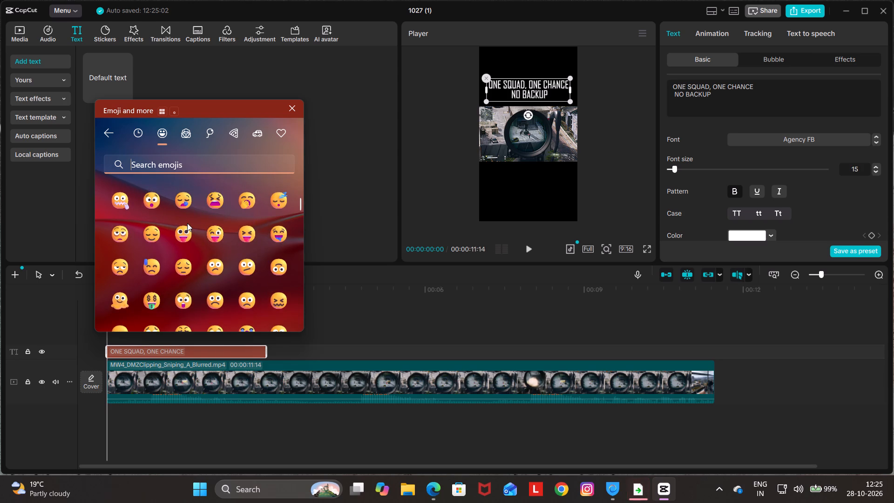
scroll(187, 223, "down", 5)
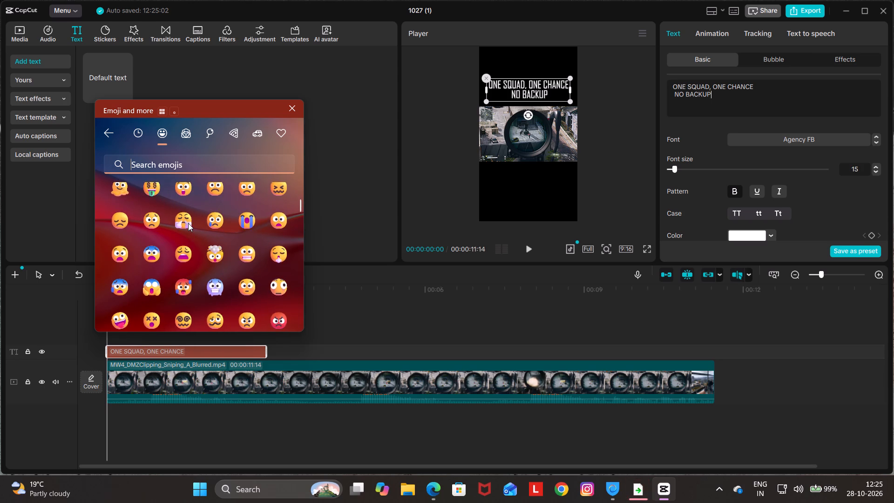
scroll(188, 223, "down", 6)
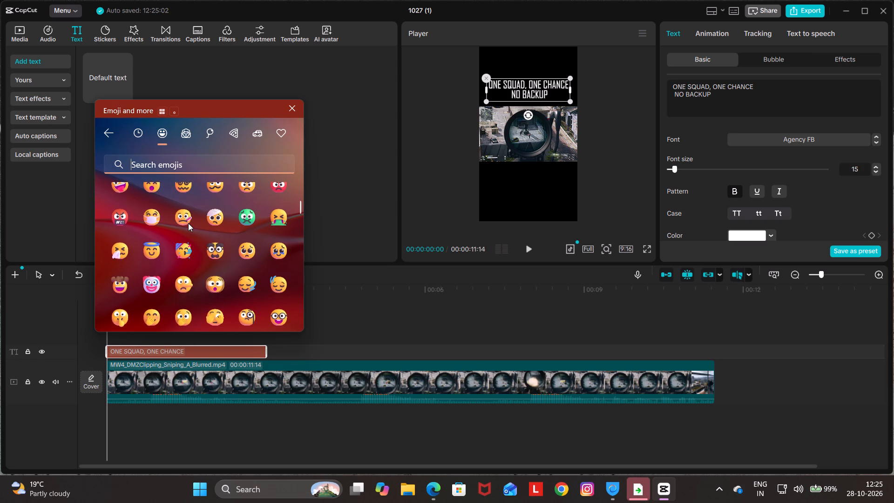
scroll(188, 223, "down", 4)
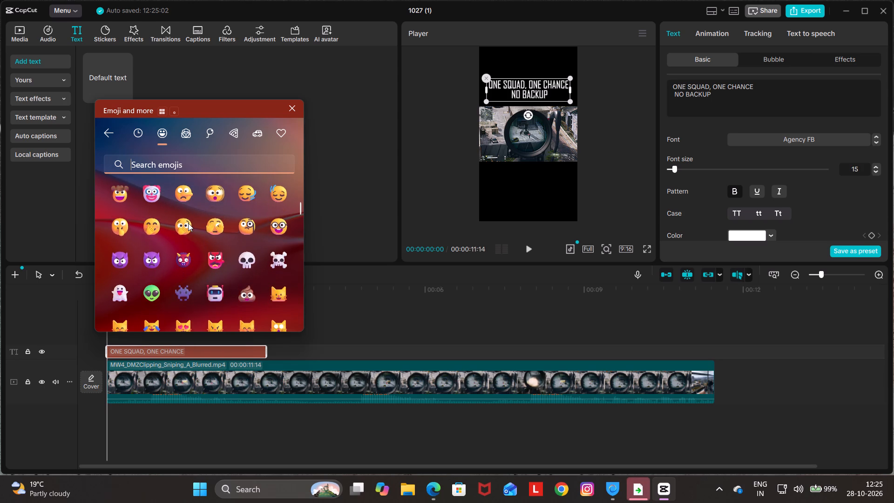
scroll(188, 223, "down", 1)
left_click(278, 230)
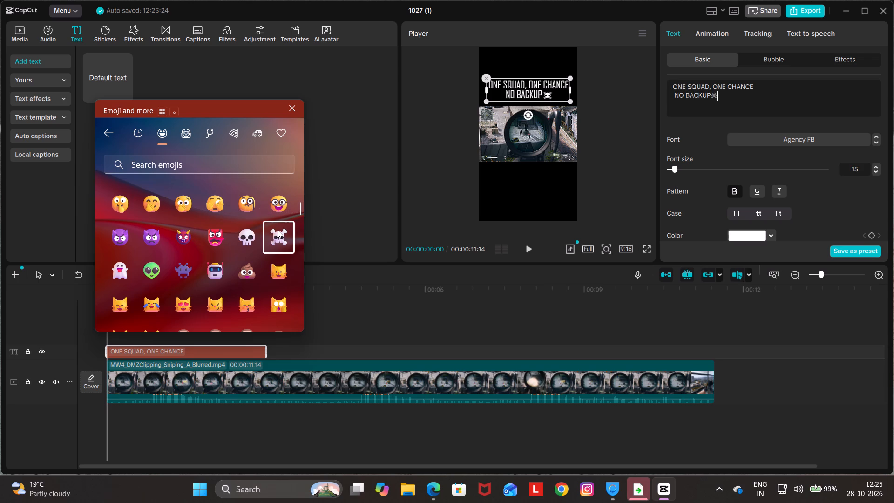
scroll(153, 245, "down", 1)
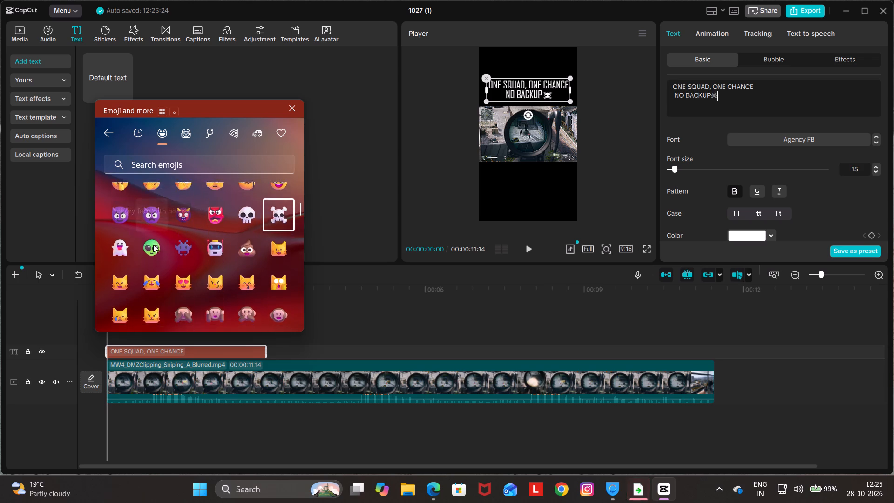
Insert a saluting face emoji directly after the skull and crossbones in the caption text and close the emoji picker.
scroll(153, 245, "down", 2)
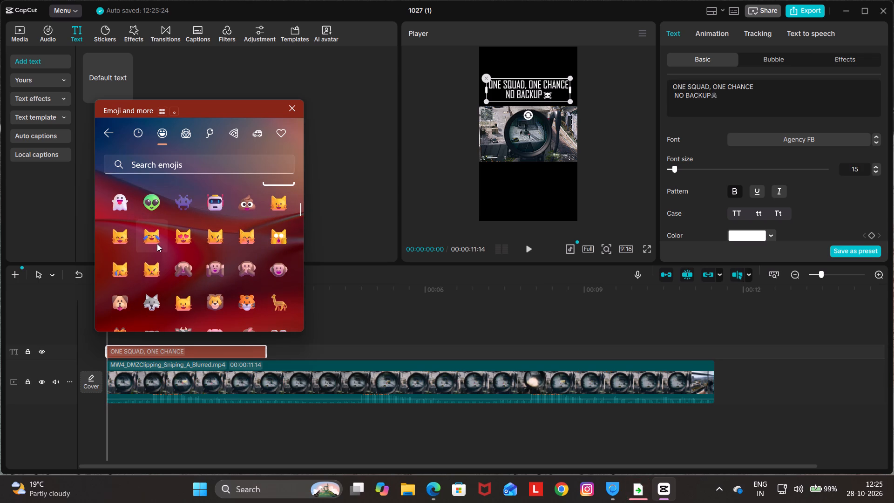
scroll(157, 244, "down", 8)
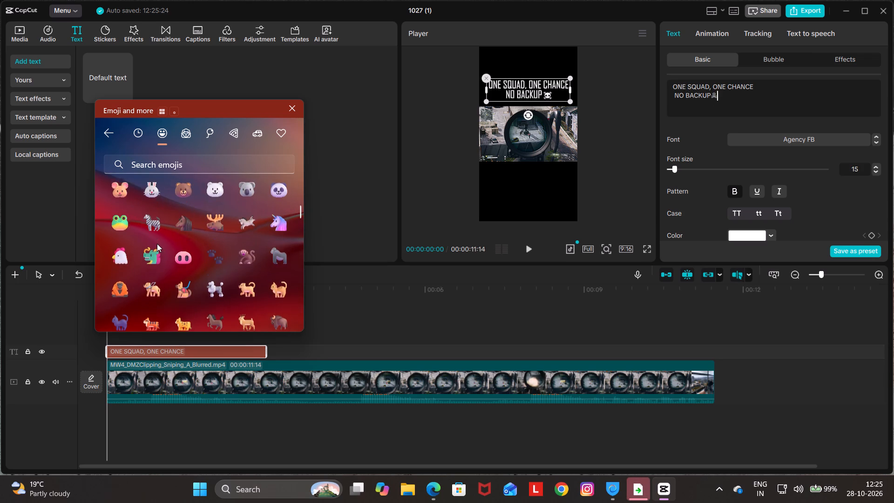
scroll(157, 244, "down", 2)
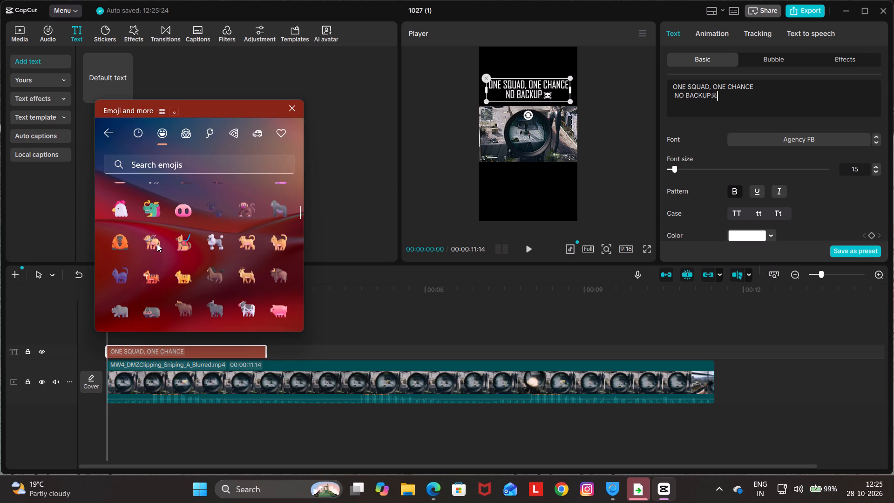
scroll(157, 244, "up", 7)
scroll(157, 244, "up", 20)
scroll(157, 244, "up", 7)
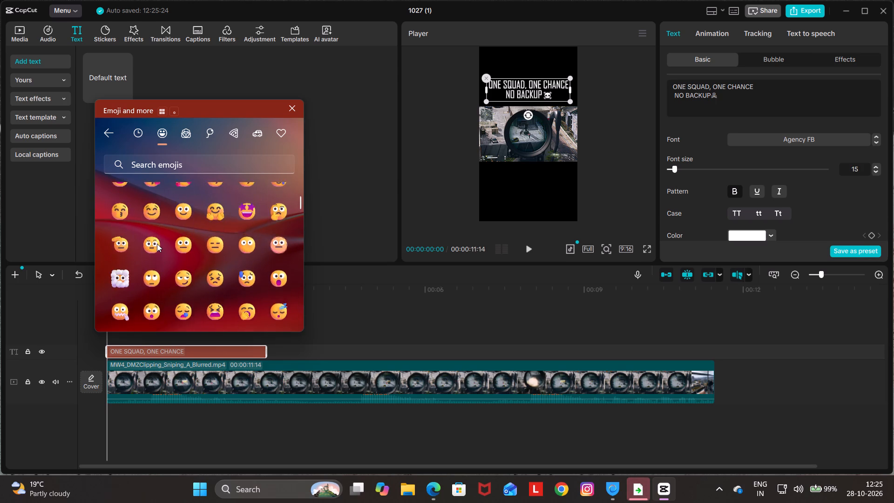
scroll(157, 244, "up", 18)
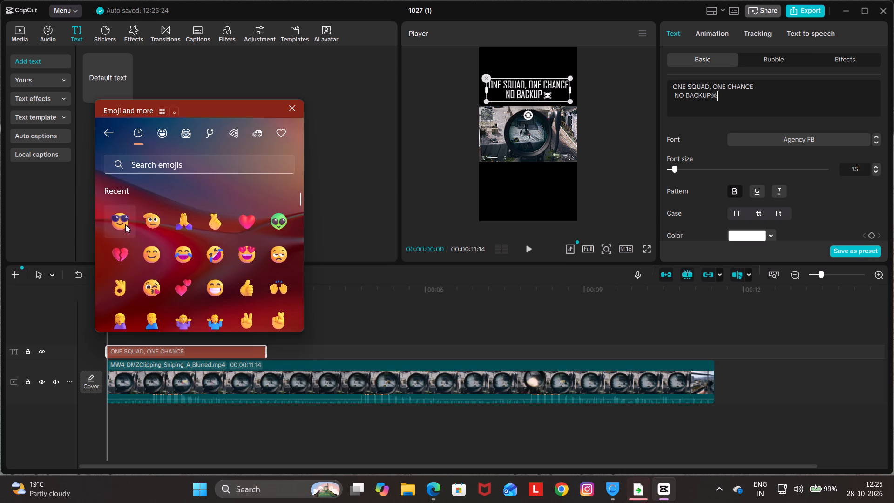
left_click(148, 220)
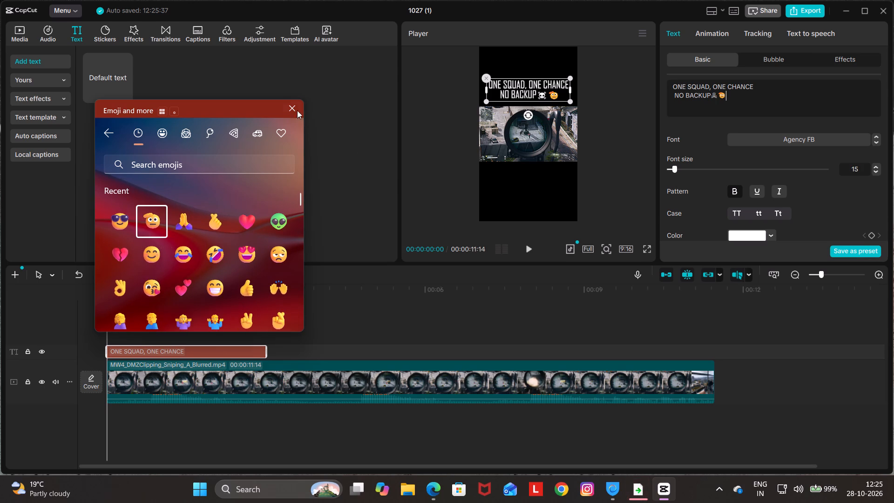
left_click(291, 109)
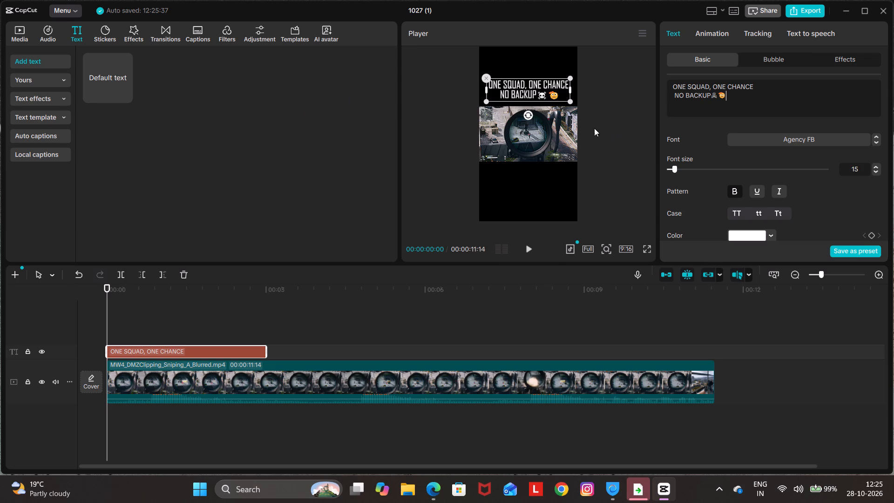
Set the caption's font size to 16.
left_click(877, 166)
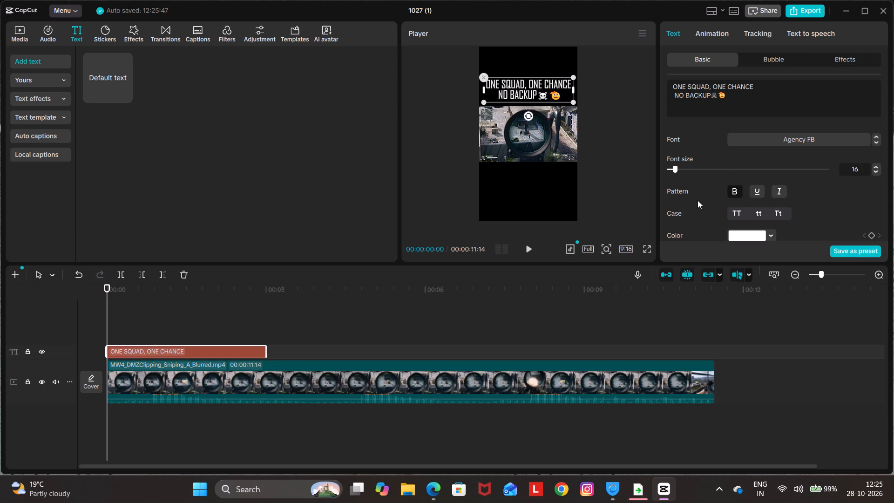
Add a glow to the caption with intensity 36 and range 31.
scroll(702, 199, "down", 3)
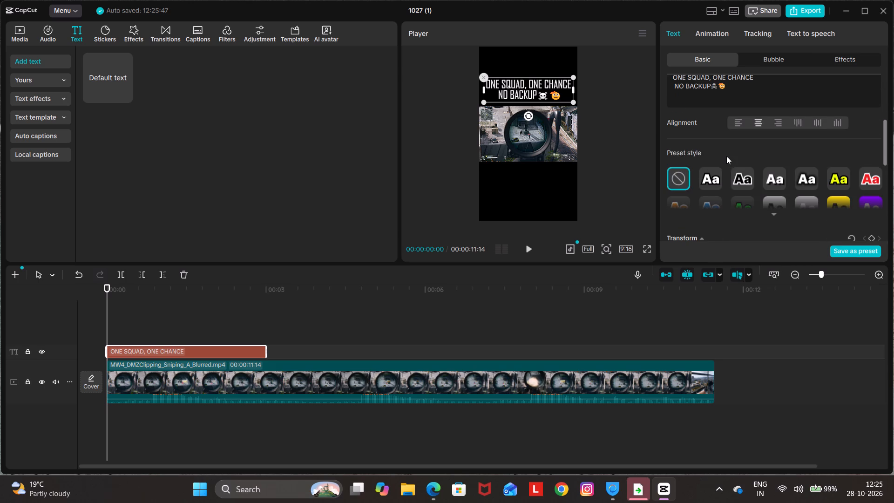
scroll(726, 156, "down", 4)
scroll(728, 156, "up", 14)
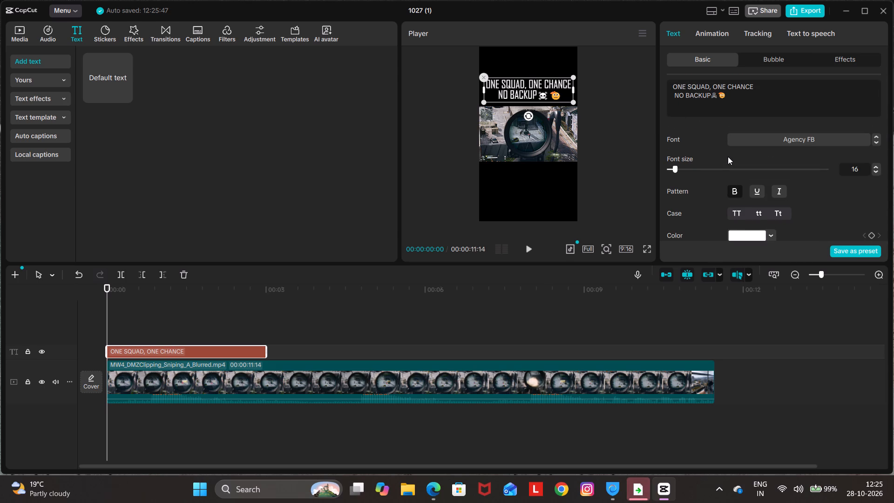
scroll(728, 156, "down", 4)
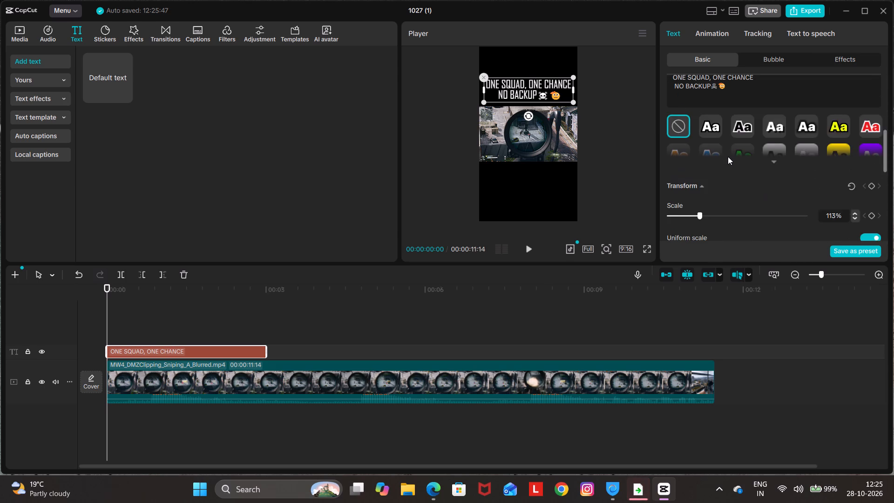
scroll(728, 156, "down", 5)
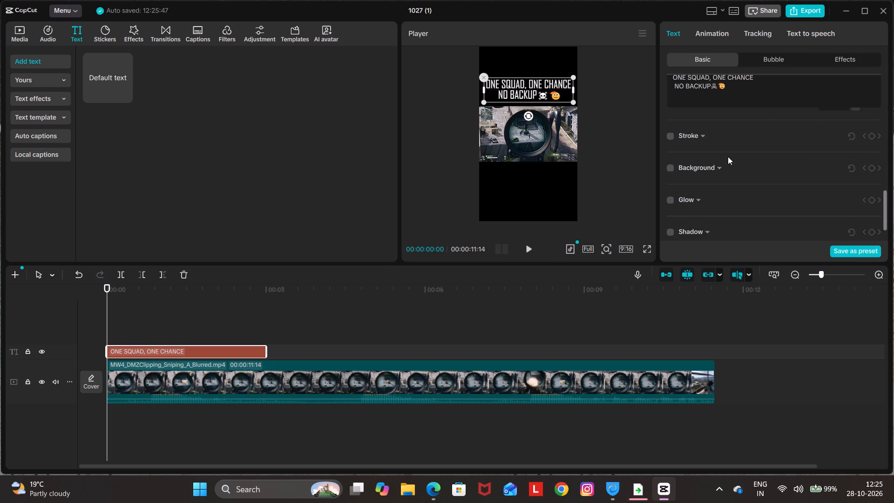
left_click(670, 200)
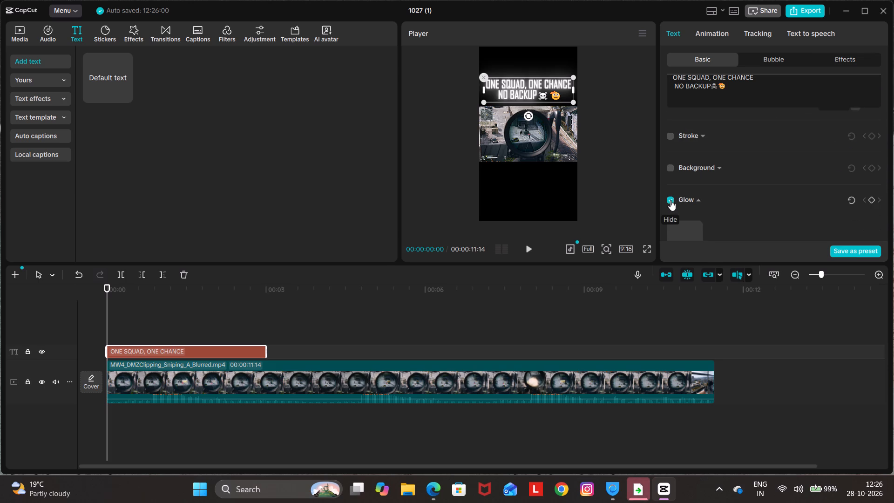
scroll(692, 198, "down", 1)
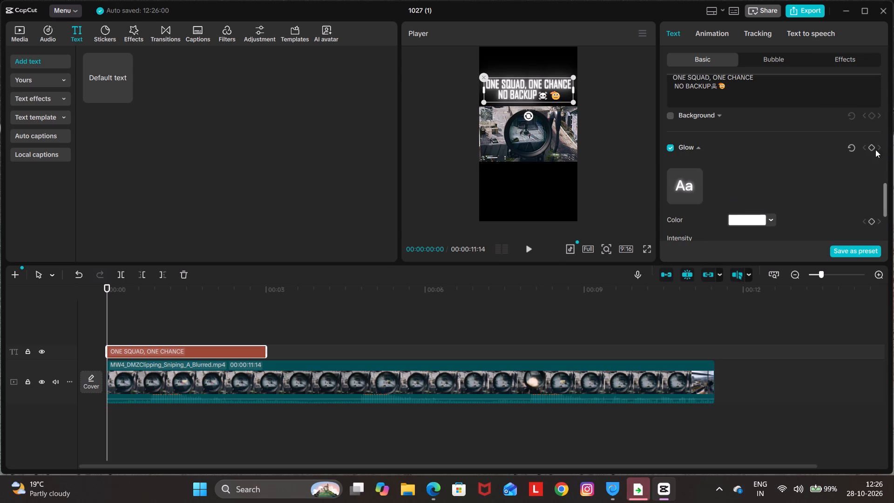
scroll(741, 196, "down", 1)
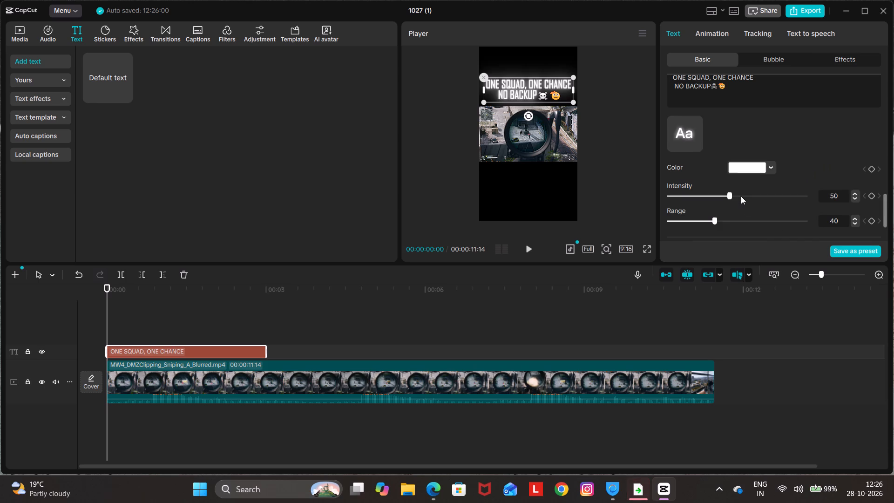
scroll(743, 197, "down", 1)
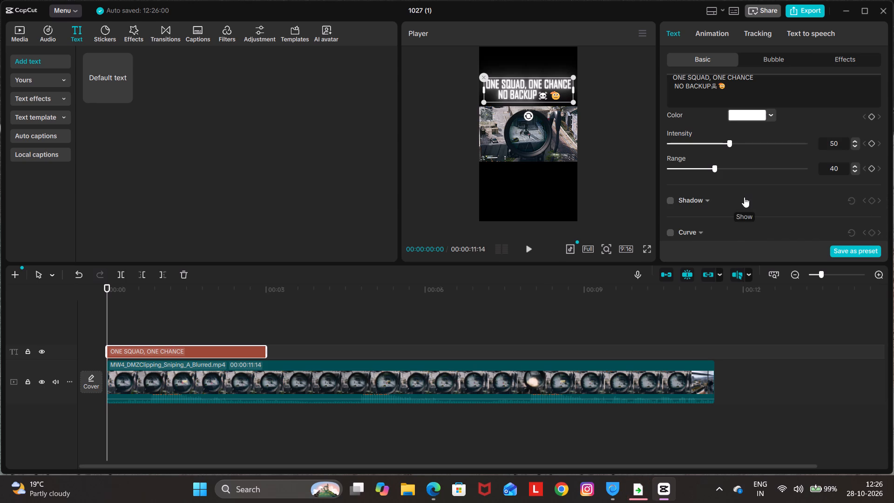
left_click(700, 166)
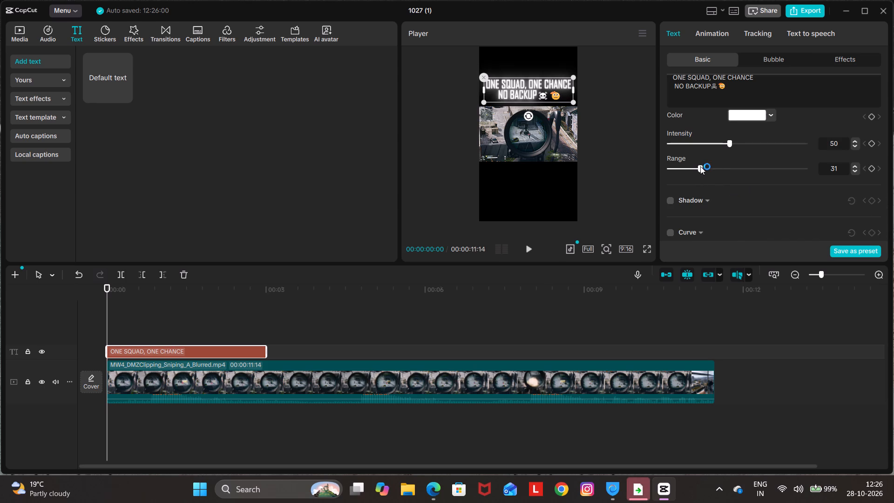
left_click(709, 143)
scroll(755, 170, "down", 2)
scroll(755, 170, "up", 8)
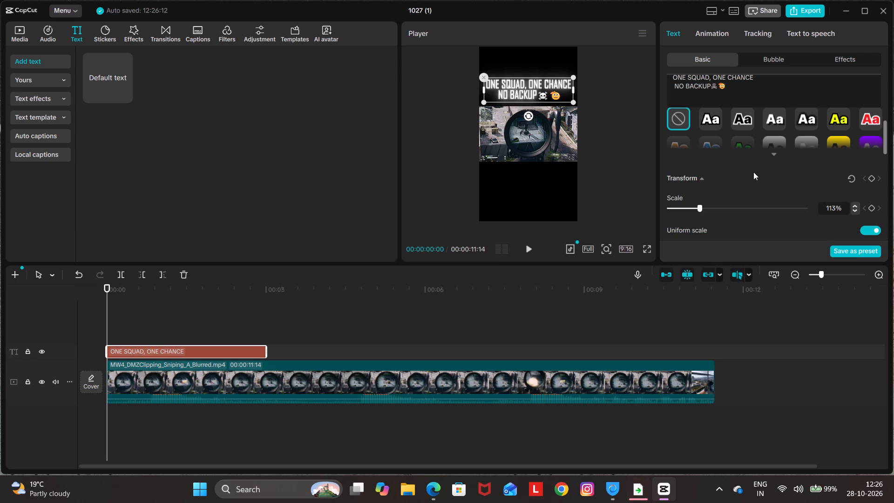
Duplicate the caption clip and place the copy on a track above the original, starting at the beginning of the timeline.
left_click(231, 347)
left_click(337, 328)
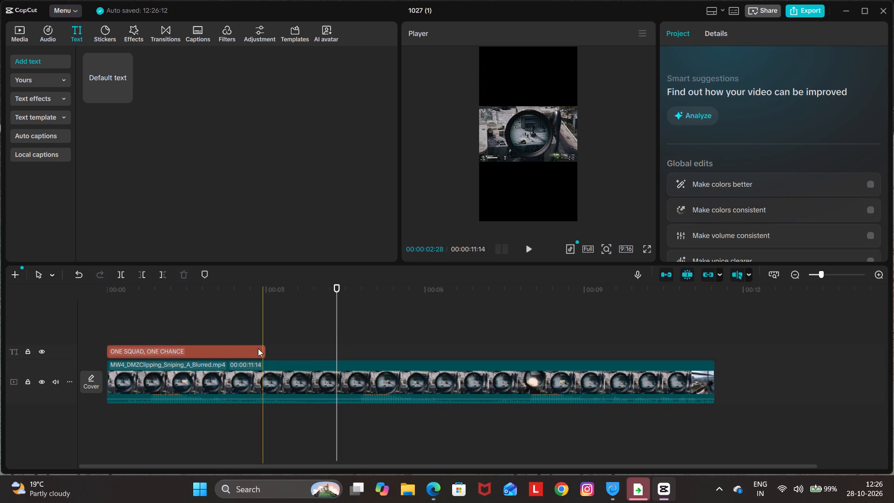
left_click(255, 351)
key("ctrl+c")
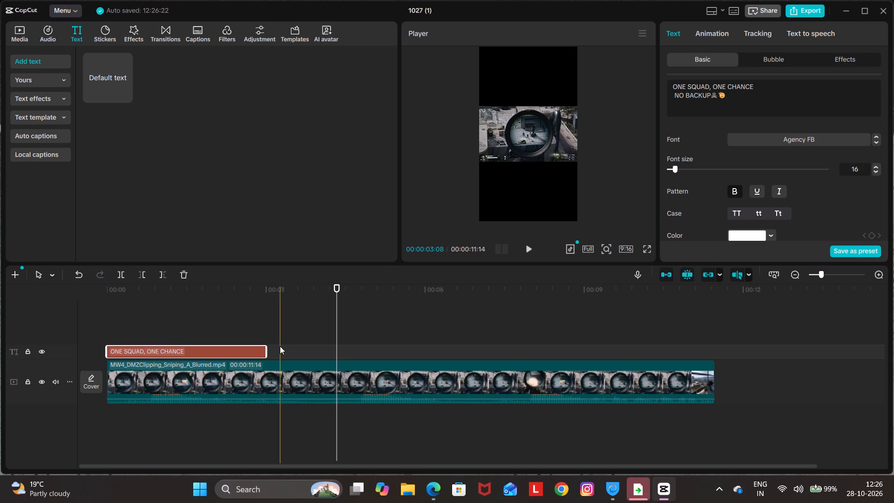
key("ctrl+v")
left_click_drag(317, 351, 143, 339)
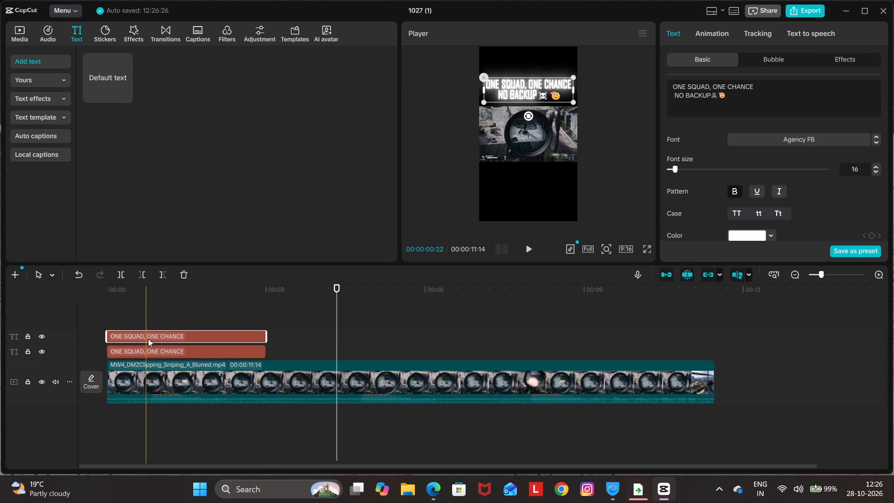
Replace the duplicated caption's text with "DMZ" in capitals.
left_click(213, 338)
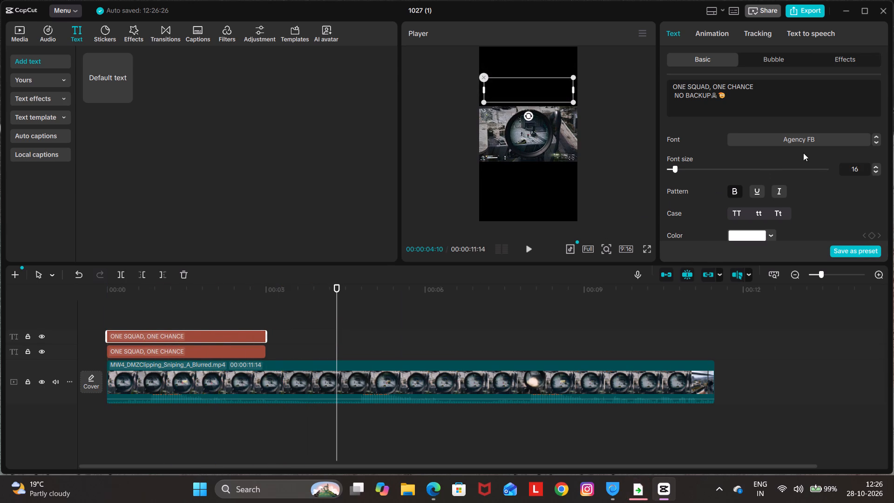
left_click(738, 106)
key("BackSpace")
key("BackSpace")
key("BackSpace")
key("BackSpace")
key("BackSpace")
key("BackSpace")
key("BackSpace")
key("BackSpace")
key("BackSpace")
key("BackSpace")
key("BackSpace")
key("BackSpace")
key("BackSpace")
key("BackSpace")
key("BackSpace")
key("BackSpace")
key("BackSpace")
key("BackSpace")
key("BackSpace")
key("BackSpace")
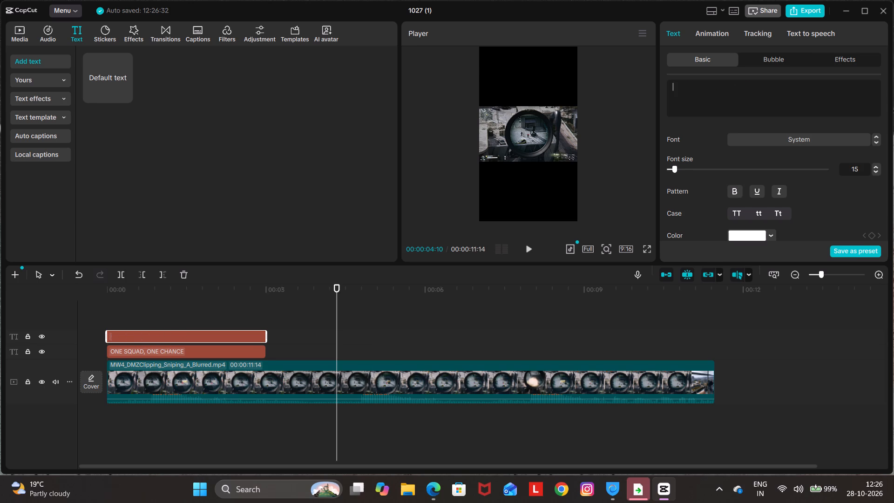
type("dmz")
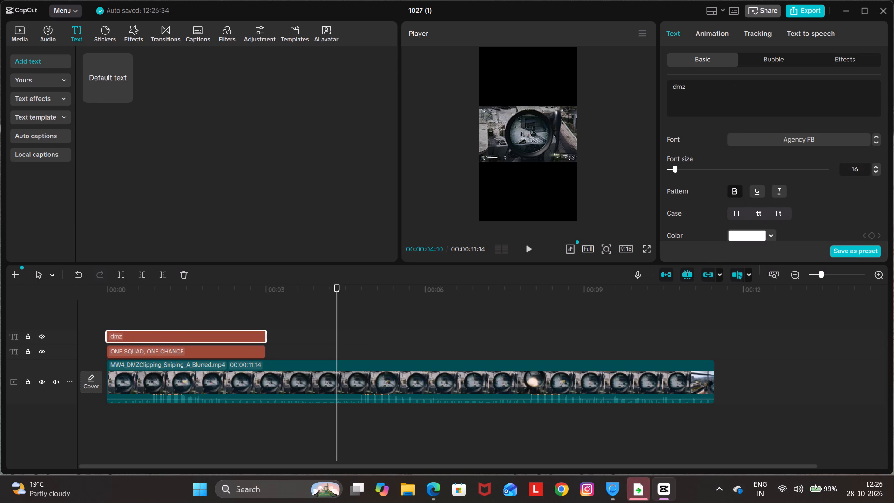
key("BackSpace")
key("BackSpace")
key("BackSpace")
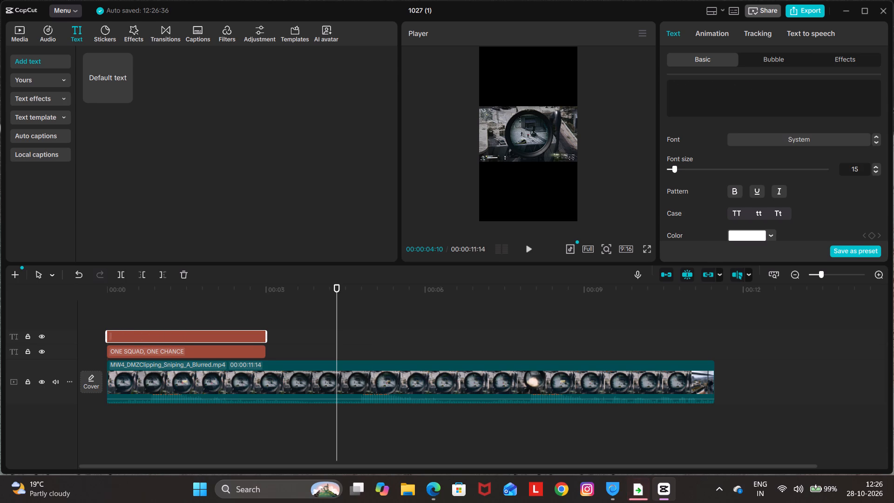
type("DMZ")
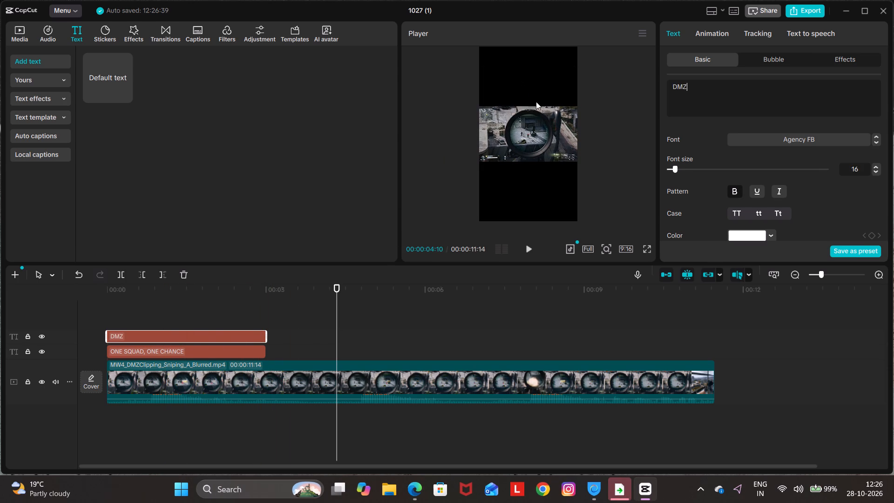
Move the DMZ text into the black area below the footage and enlarge it.
left_click(174, 324)
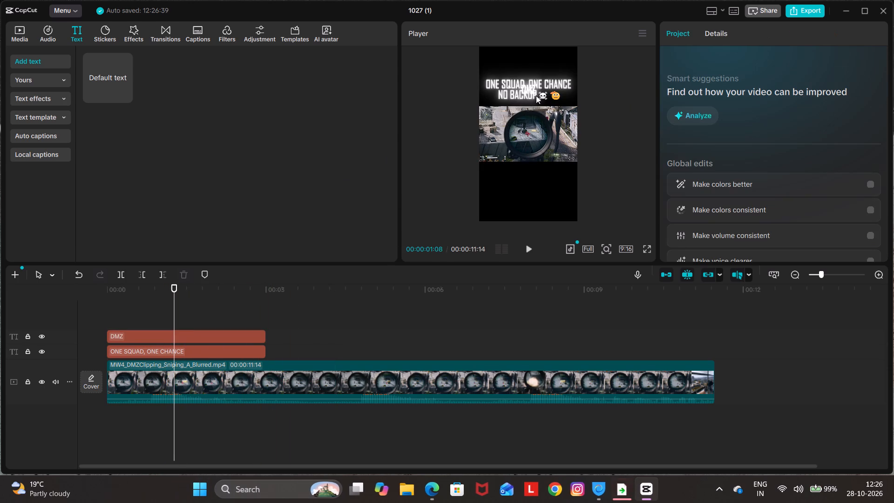
left_click(527, 88)
left_click_drag(527, 88, 523, 179)
left_click_drag(529, 185, 535, 189)
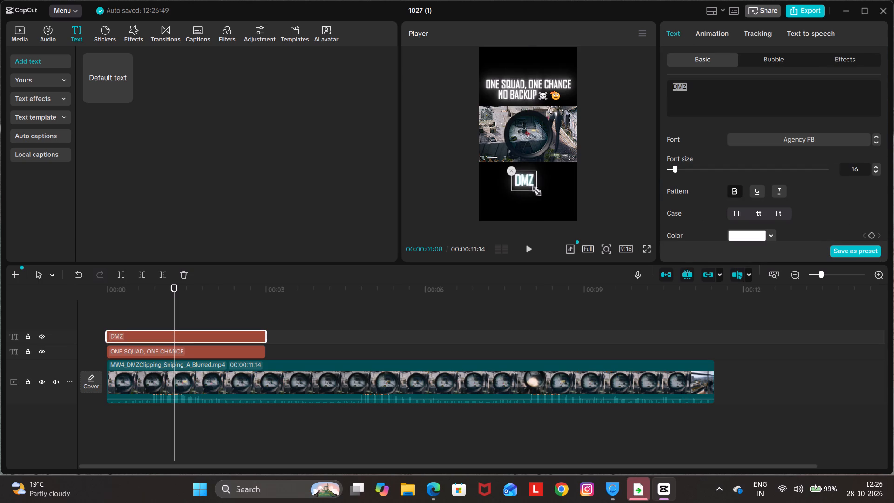
left_click_drag(535, 189, 541, 192)
Lower the DMZ text slightly, widen its text box a little and centre it horizontally below the footage.
left_click_drag(522, 177, 525, 180)
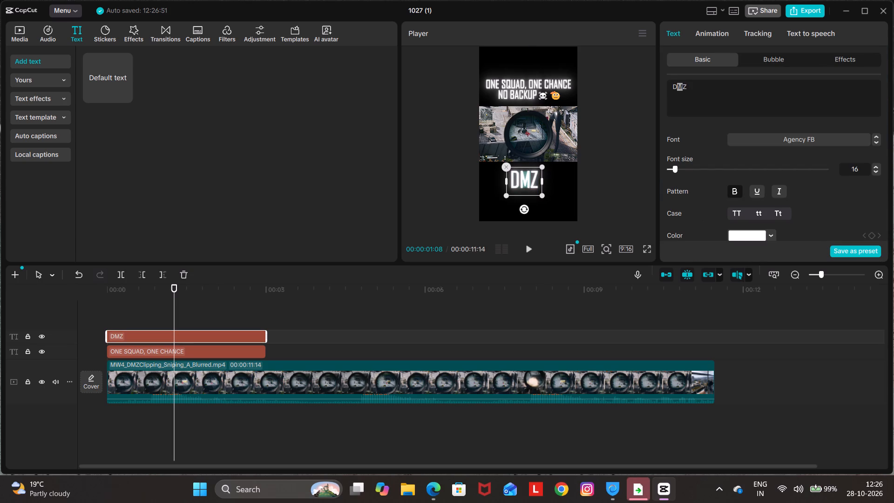
left_click_drag(525, 180, 527, 184)
left_click(556, 187)
left_click(528, 183)
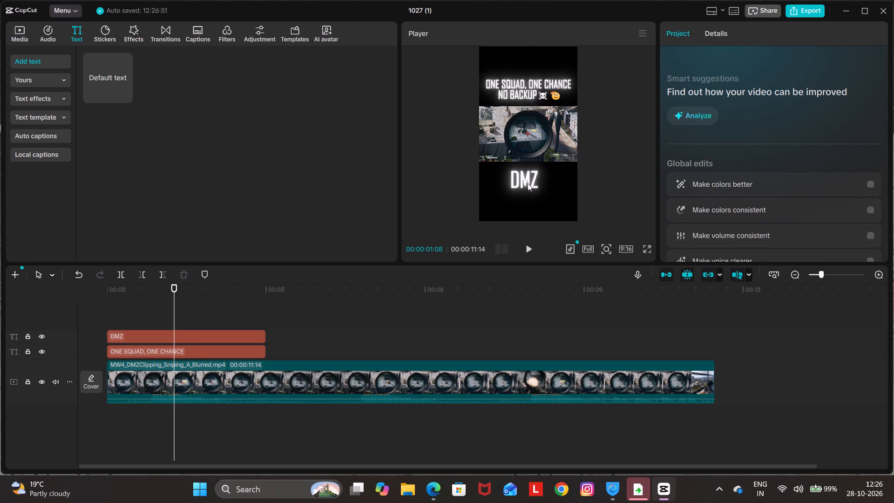
left_click_drag(527, 183, 526, 189)
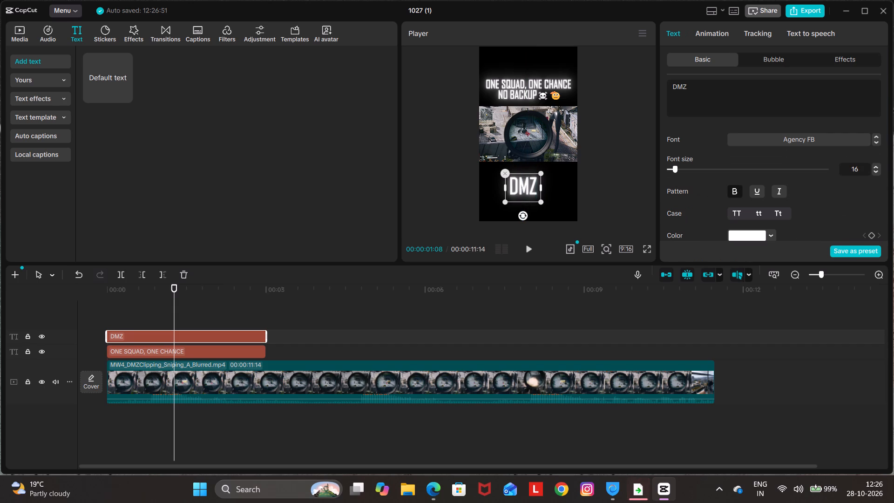
left_click_drag(526, 189, 534, 189)
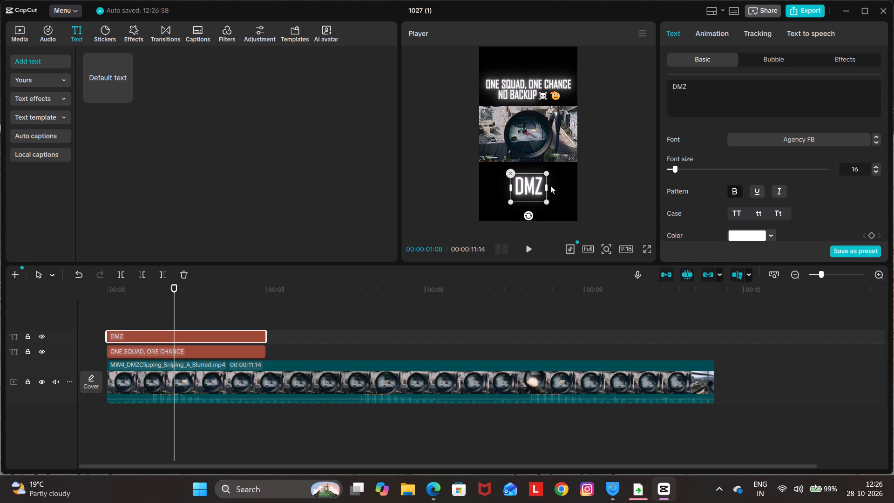
left_click_drag(546, 186, 554, 186)
left_click(537, 190)
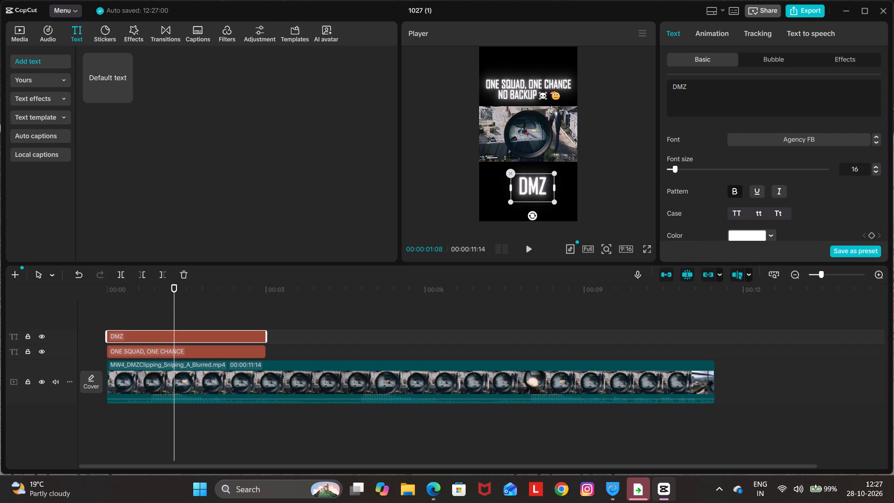
left_click(571, 182)
left_click(535, 185)
left_click_drag(535, 185, 530, 187)
left_click(564, 183)
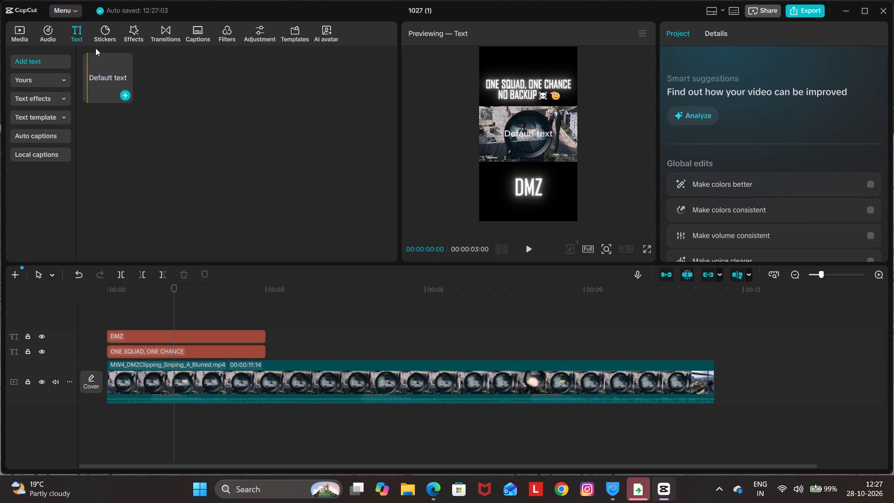
Switch from the CapCut project to Google Chrome and search Google for "no copyright montage music".
left_click(843, 8)
double_click(202, 87)
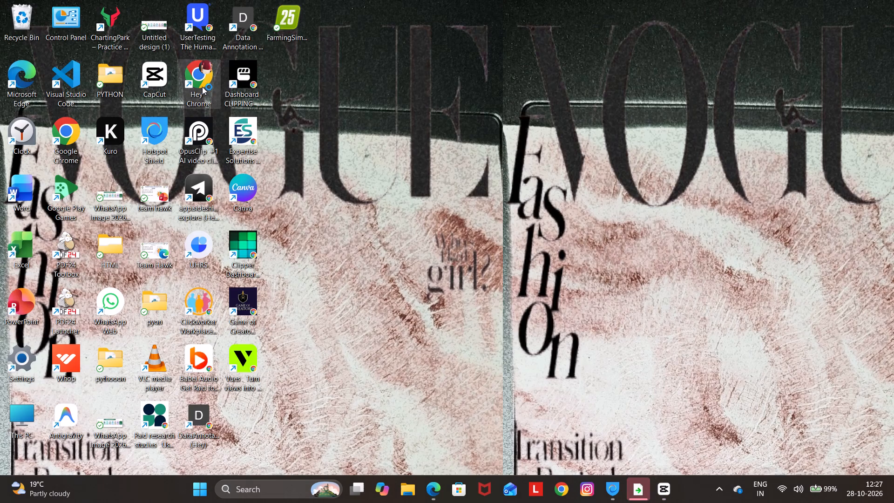
left_click(340, 27)
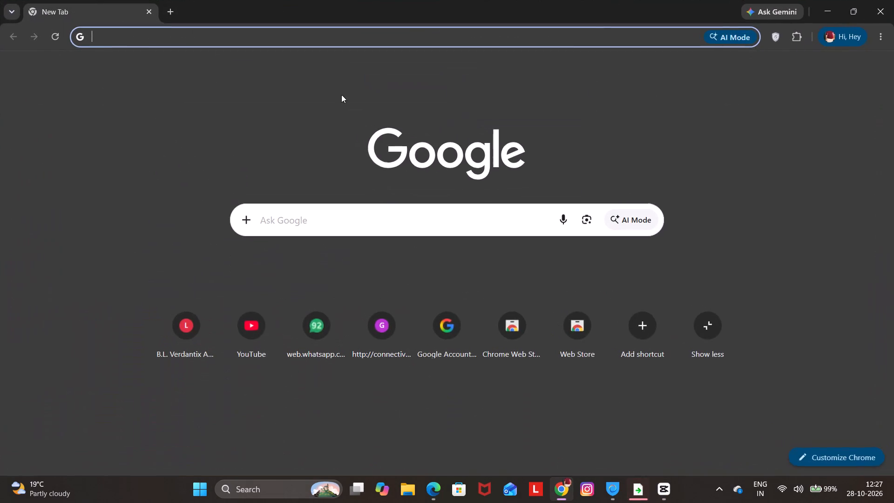
left_click(382, 213)
left_click(308, 296)
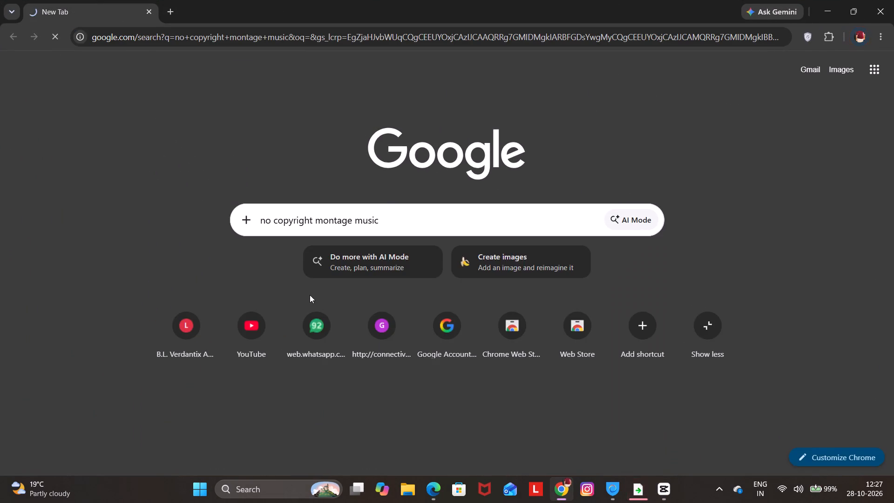
Open Pixabay's montage music results, look through the listed tracks and return to the Google results.
left_click(196, 187)
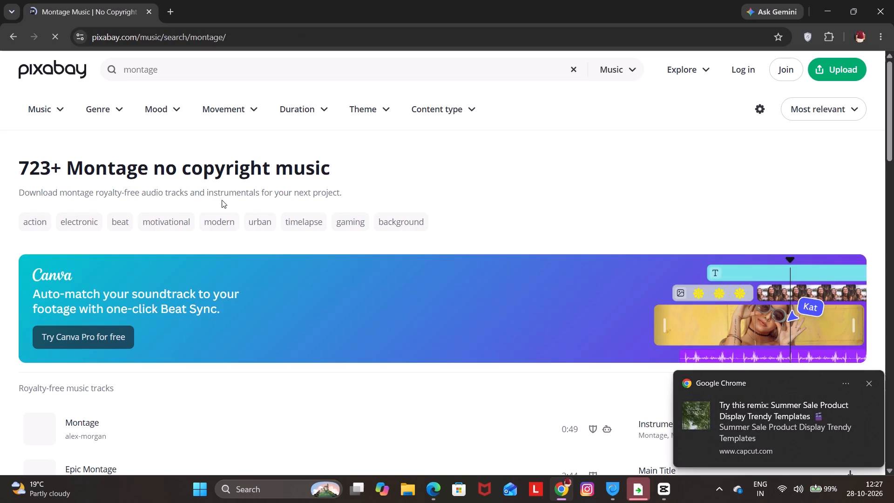
scroll(219, 208, "down", 15)
scroll(219, 207, "down", 6)
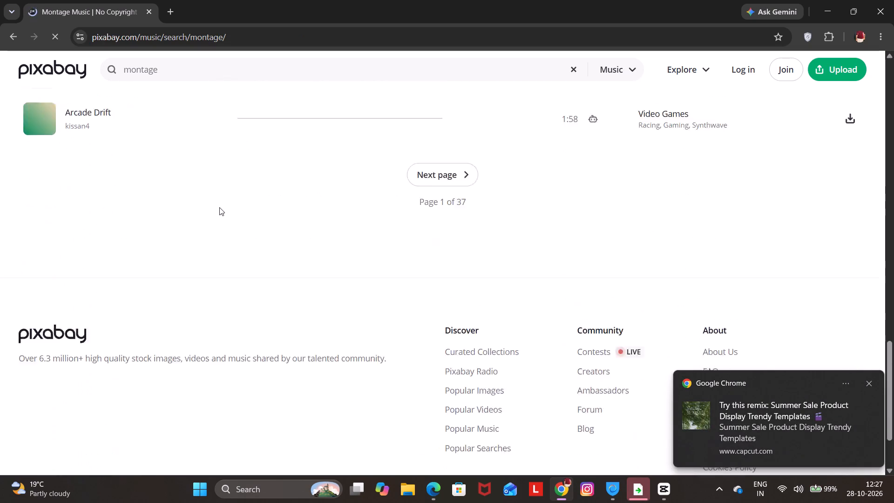
scroll(219, 207, "up", 9)
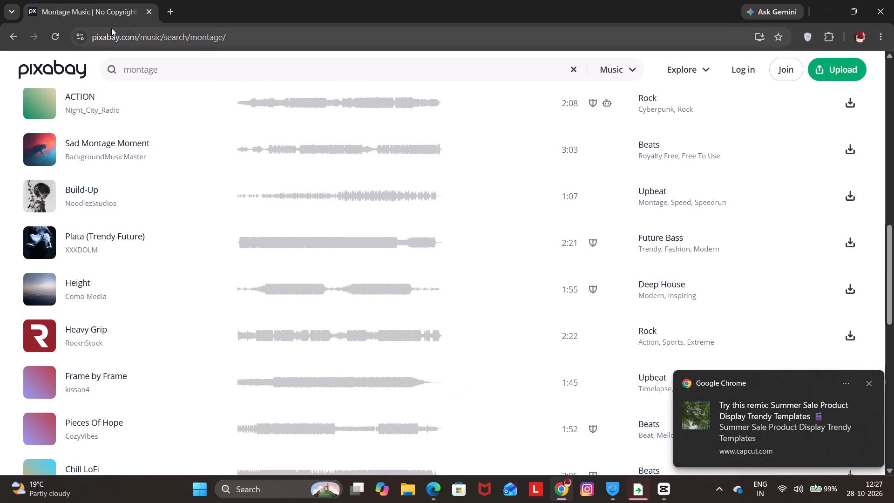
left_click(10, 33)
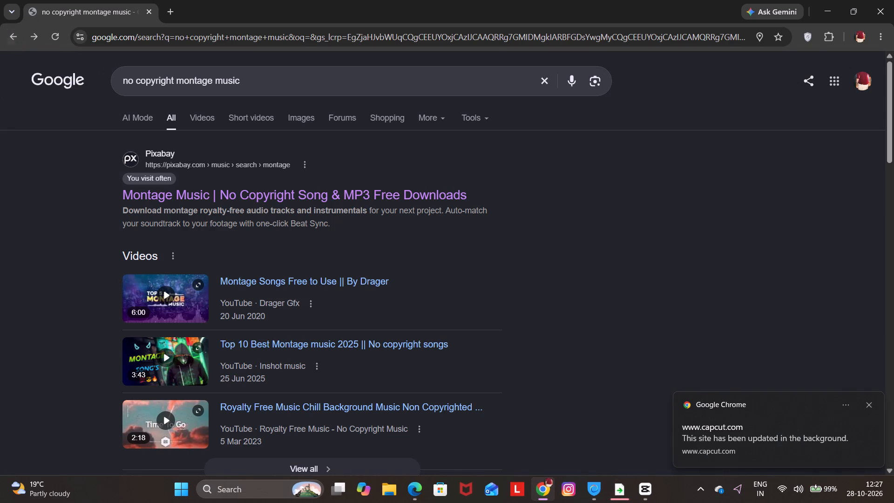
Change the Google search to "no copyright PHONK" and open Pixabay's phonk music results.
left_click(215, 83)
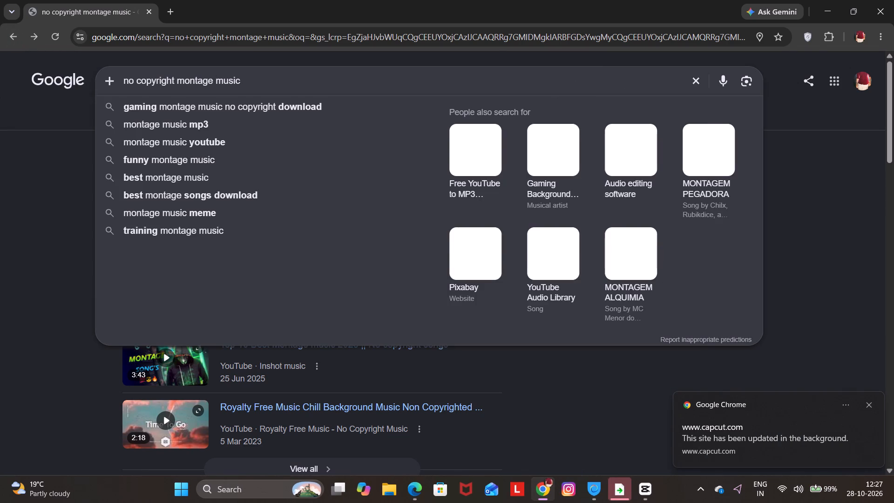
left_click(295, 76)
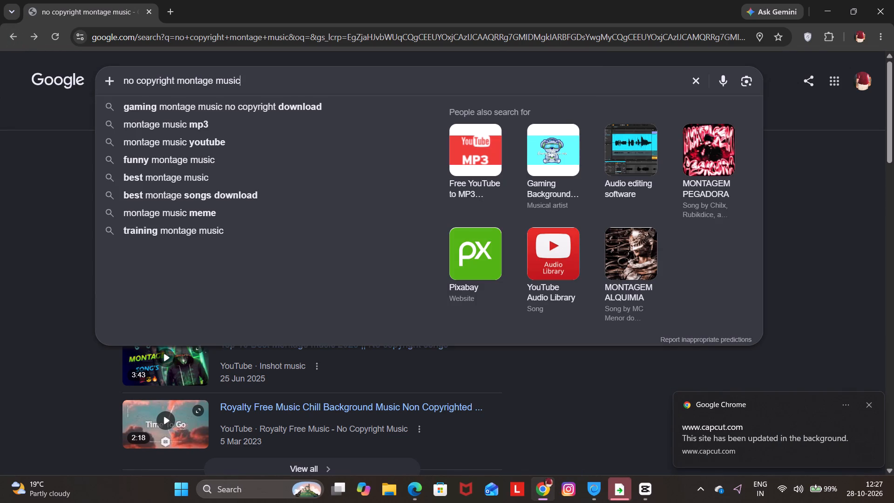
key("BackSpace")
key("BackSpace")
key("BackSpace")
key("BackSpace")
key("BackSpace")
key("BackSpace")
key("BackSpace")
key("BackSpace")
key("BackSpace")
key("BackSpace")
key("BackSpace")
key("BackSpace")
key("BackSpace")
key("BackSpace")
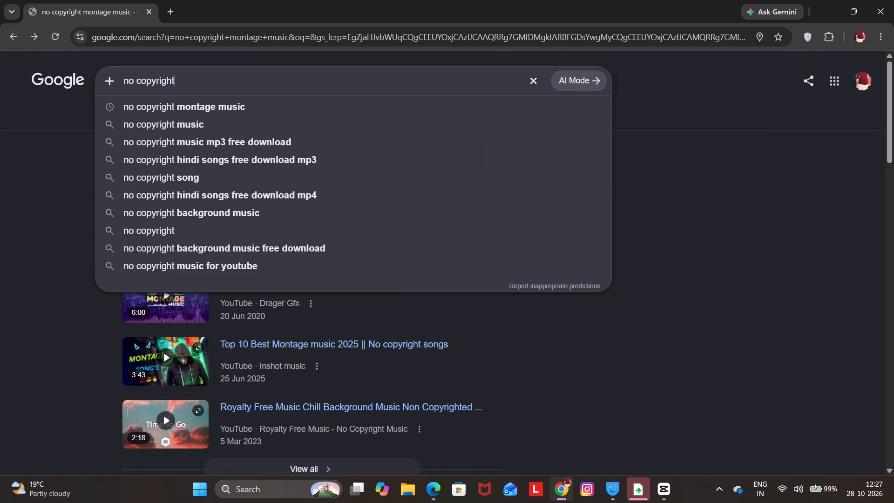
key("space")
type("PHONK")
key("Return")
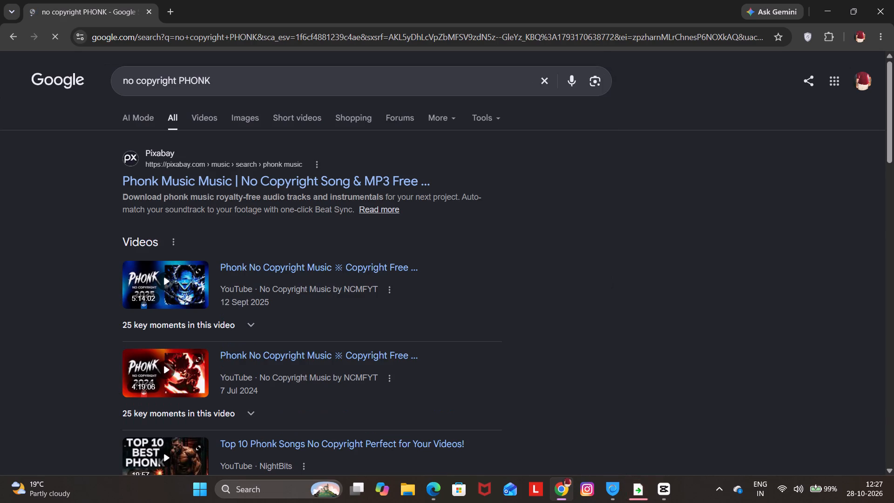
left_click(254, 179)
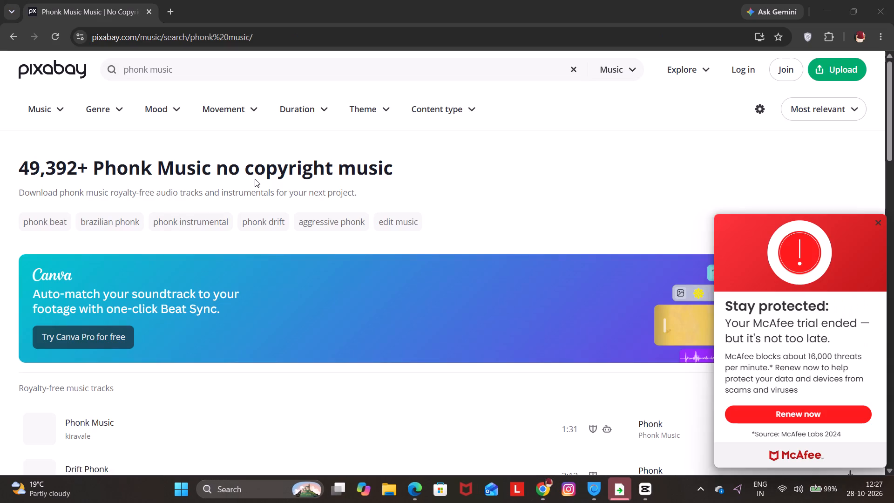
Preview the tracks "Phonk Music" by kiravale and "Drift Phonk" by Sub_Clair, dismissing the McAfee pop-up.
scroll(255, 179, "down", 4)
left_click(35, 196)
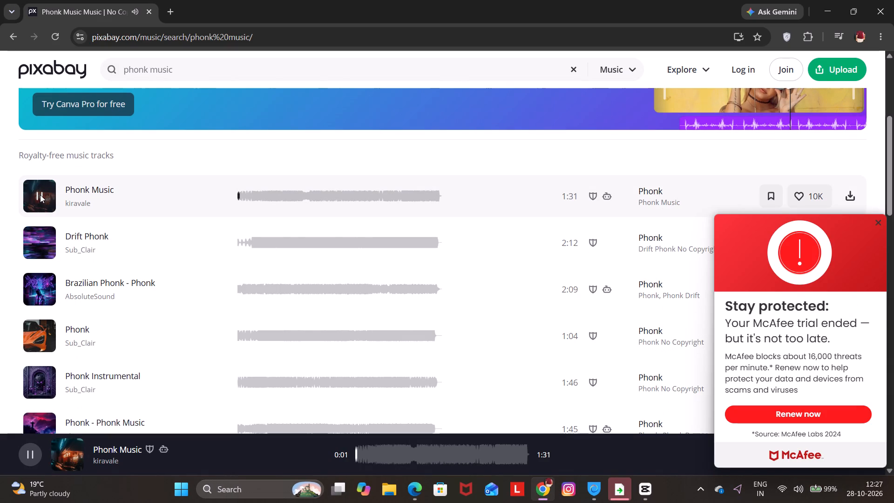
left_click(880, 225)
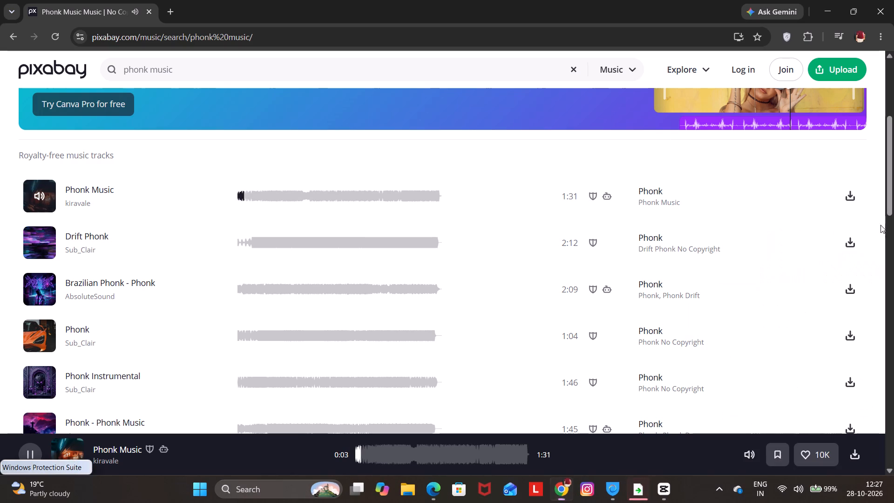
scroll(555, 246, "down", 1)
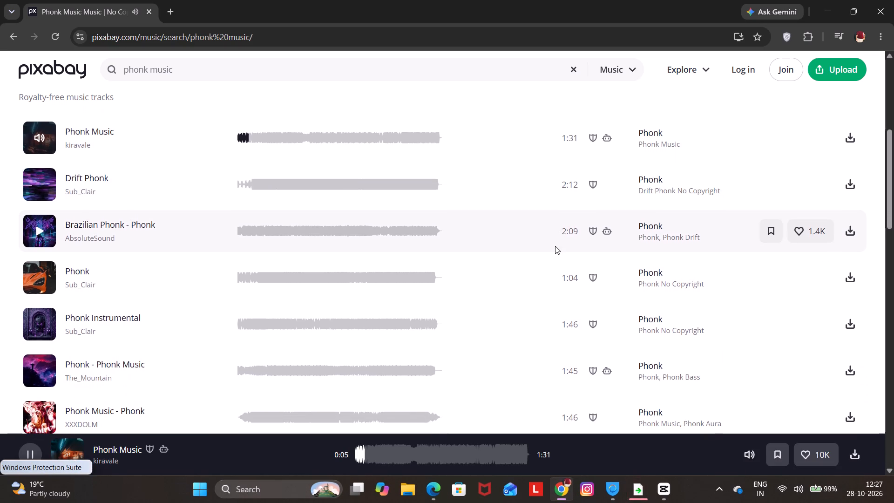
scroll(555, 246, "up", 1)
scroll(512, 246, "down", 2)
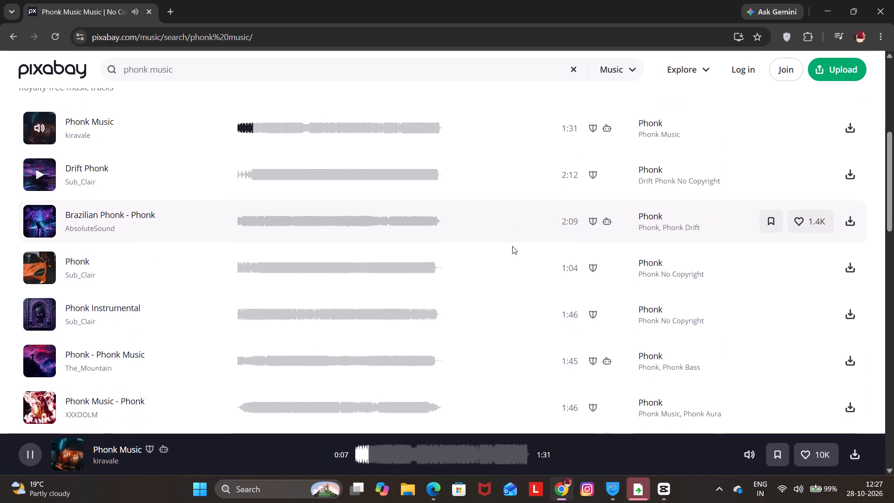
scroll(512, 246, "up", 1)
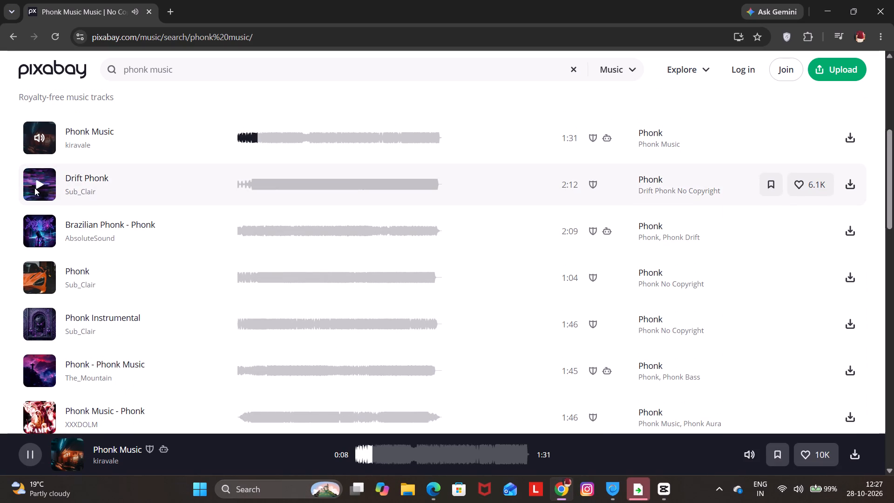
left_click(35, 183)
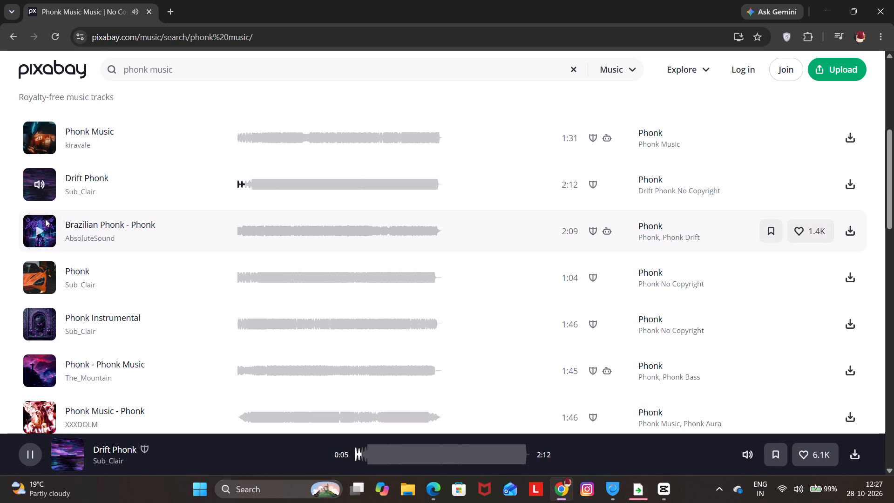
scroll(56, 214, "down", 1)
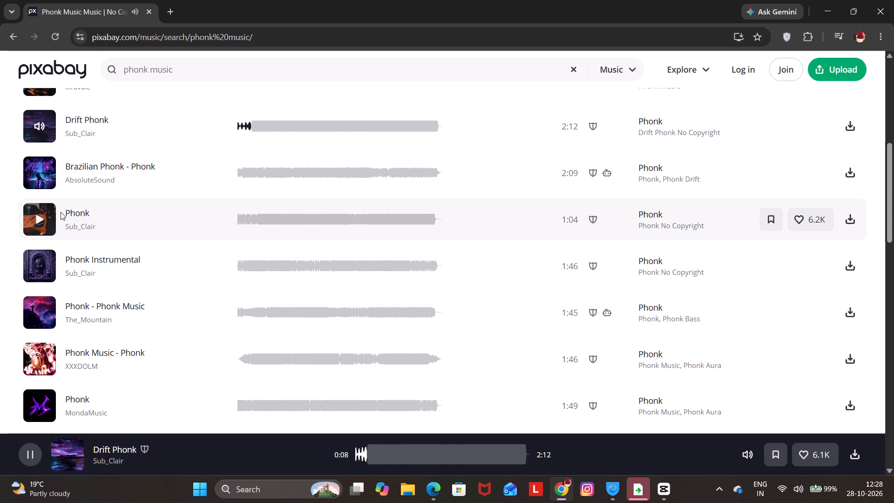
scroll(63, 186, "up", 1)
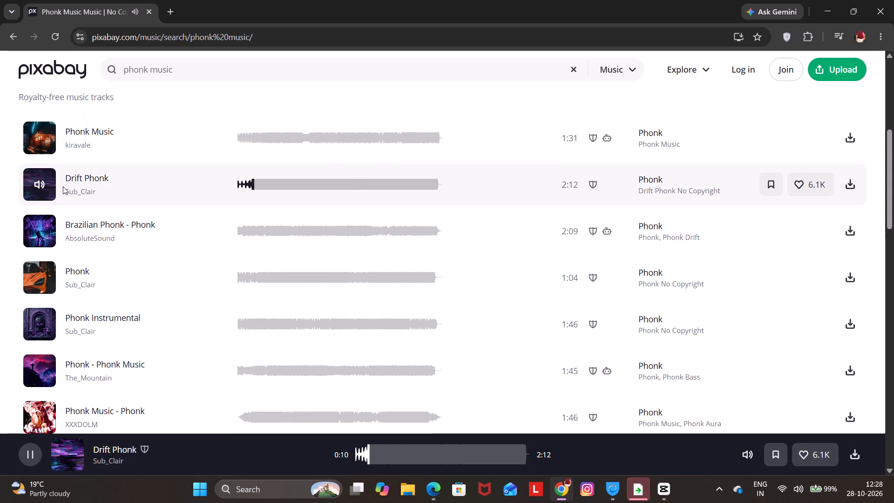
scroll(63, 186, "down", 1)
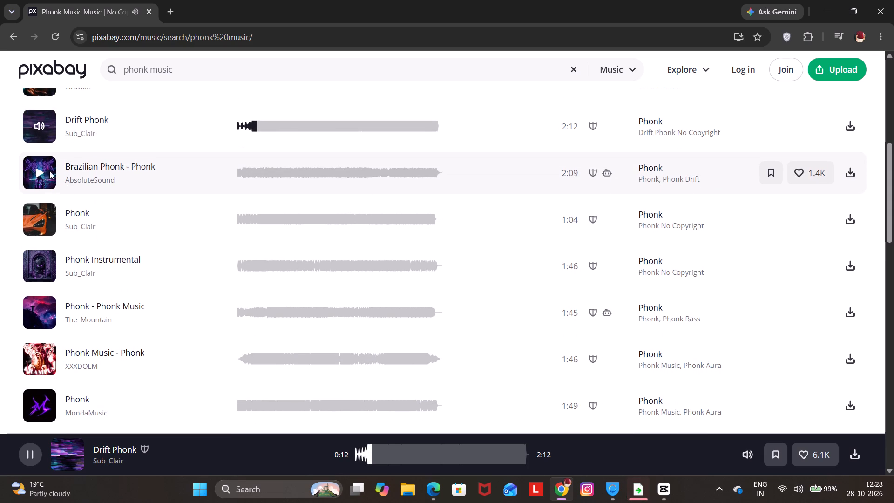
Preview "Brazilian Phonk - Phonk" by AbsoluteSound and the 1:04 "Phonk" track by Sub_Clair.
left_click(39, 174)
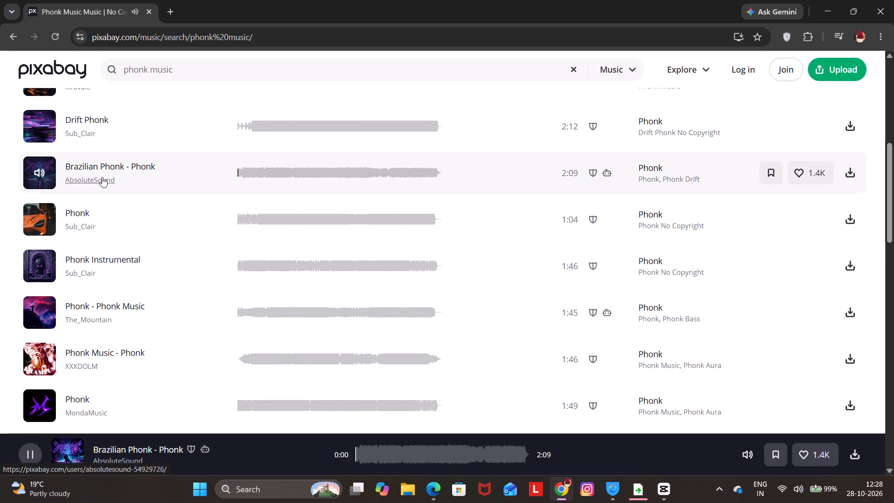
scroll(97, 180, "down", 1)
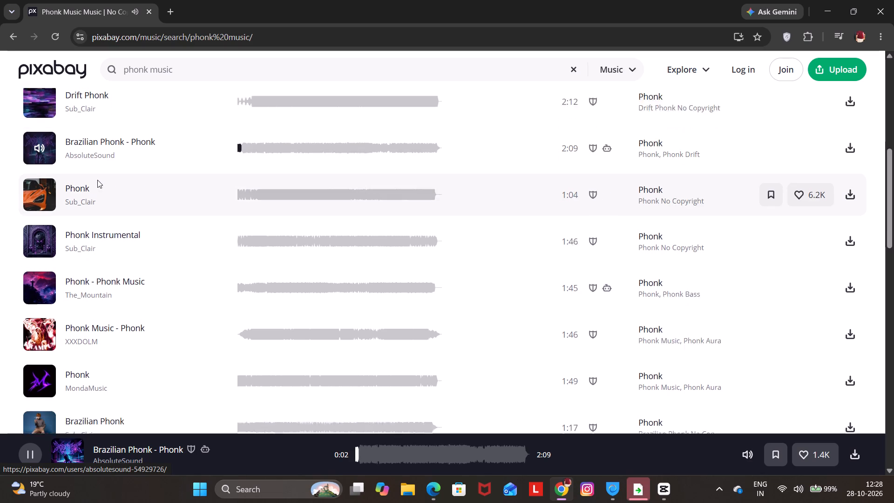
scroll(97, 180, "up", 2)
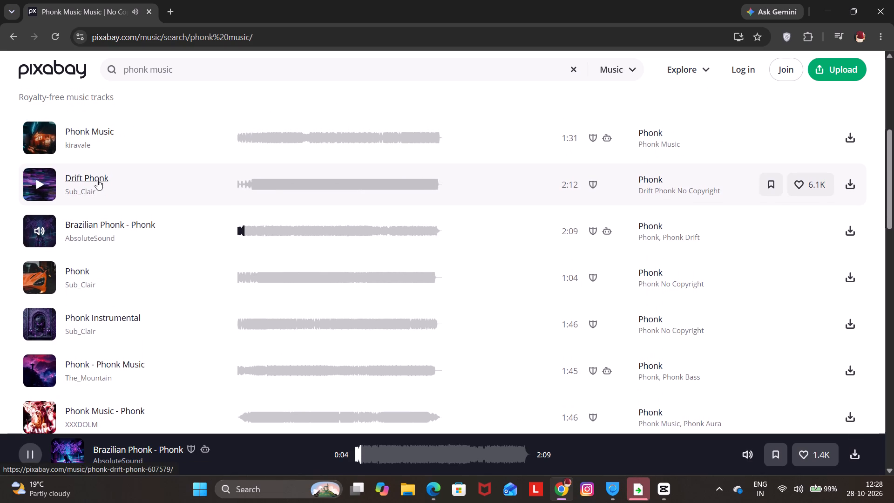
scroll(97, 180, "down", 2)
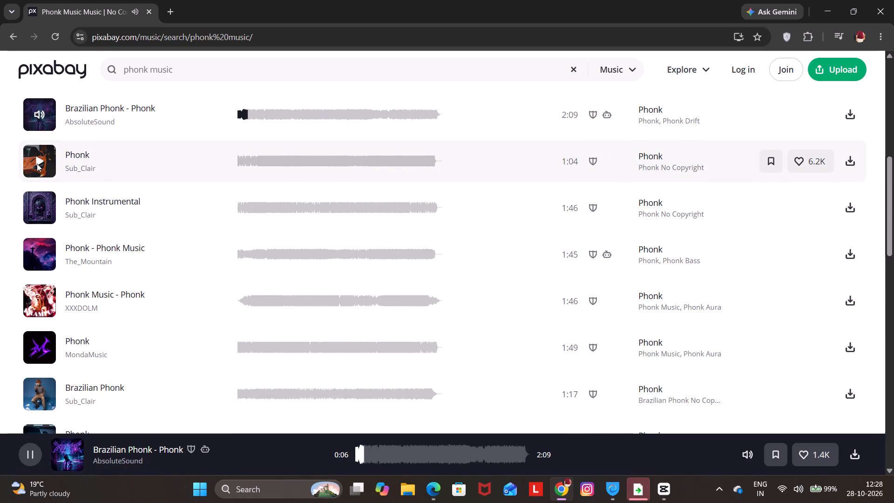
left_click(37, 163)
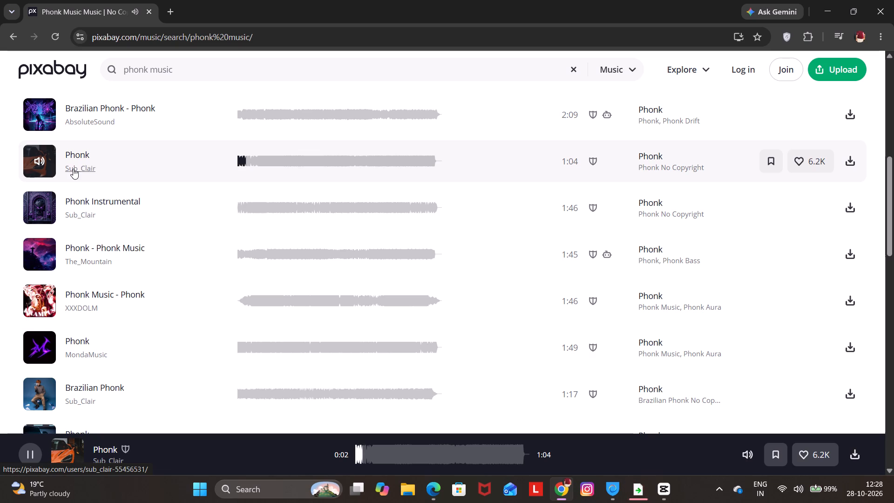
scroll(73, 169, "up", 2)
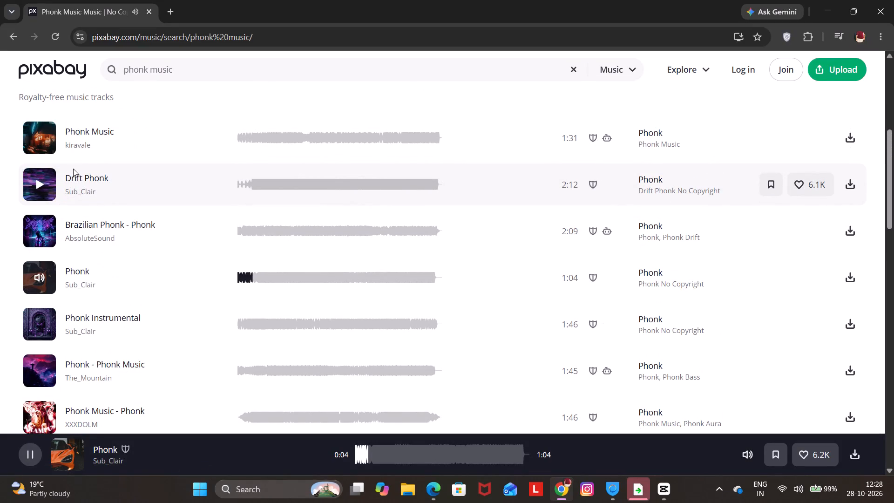
scroll(73, 169, "down", 3)
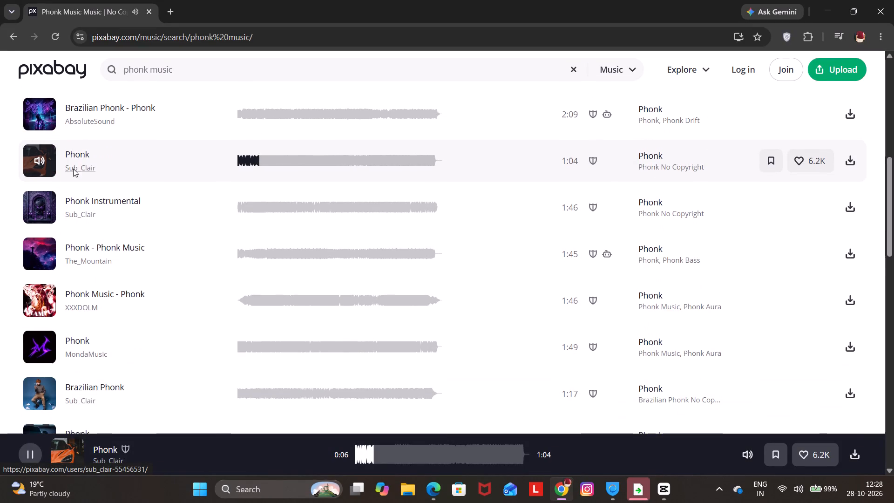
Preview "Phonk Instrumental" by Sub_Clair and "Phonk - Phonk Music" by The_Mountain, and look further down the track list.
left_click(39, 145)
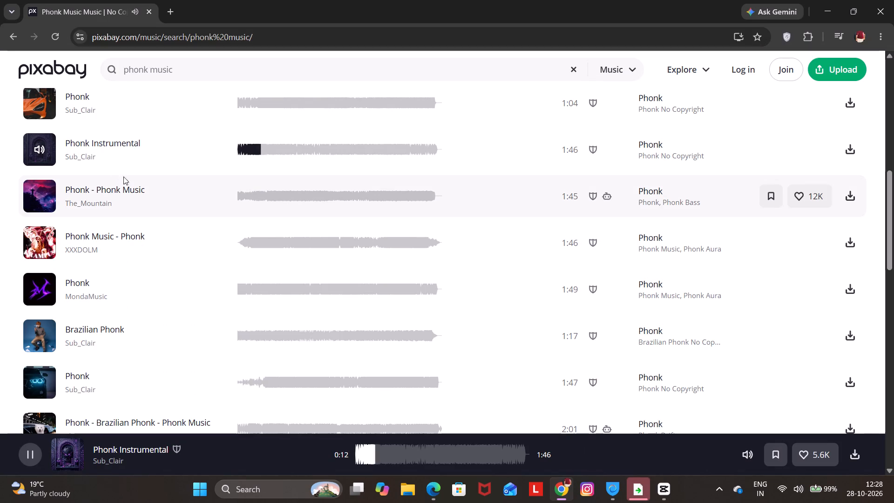
left_click(37, 194)
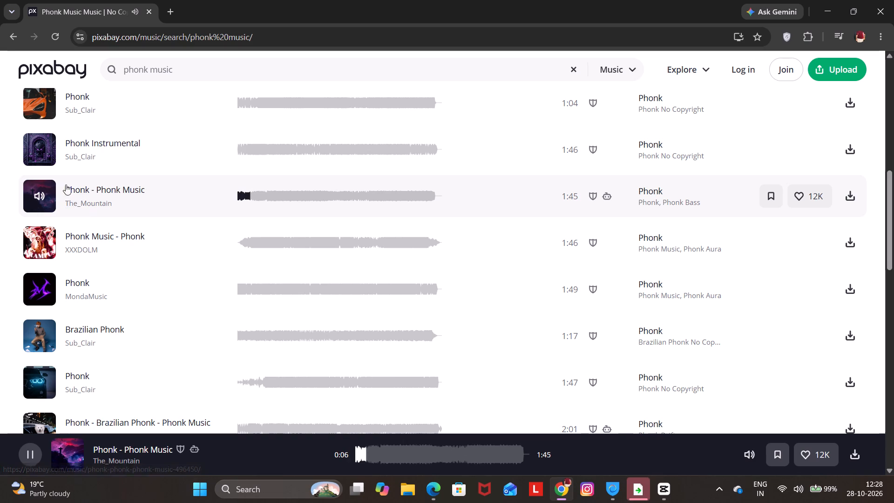
scroll(75, 199, "down", 6)
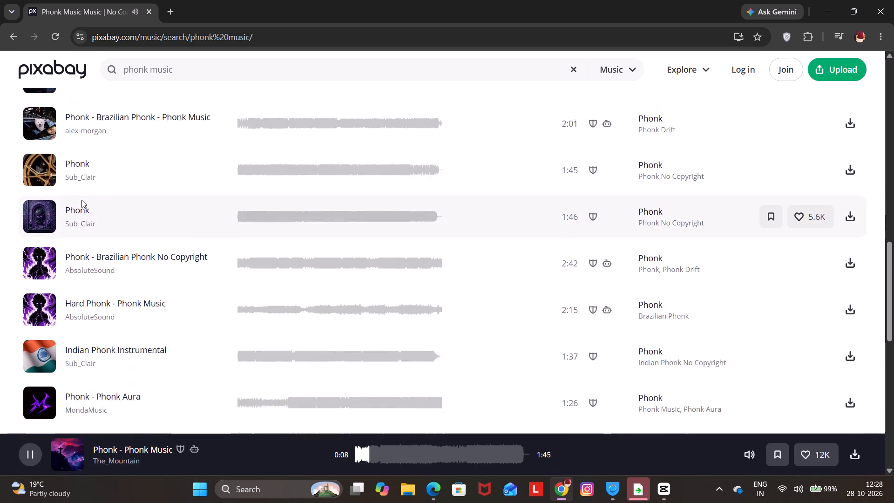
Preview and download "Phonk - Brazilian Phonk No Copyright" by AbsoluteSound, and close the thank-you dialog.
left_click(40, 218)
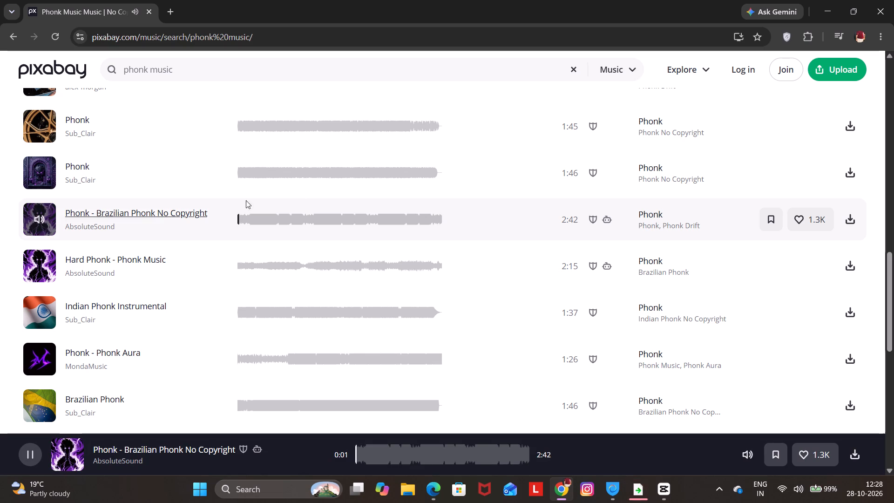
left_click(850, 220)
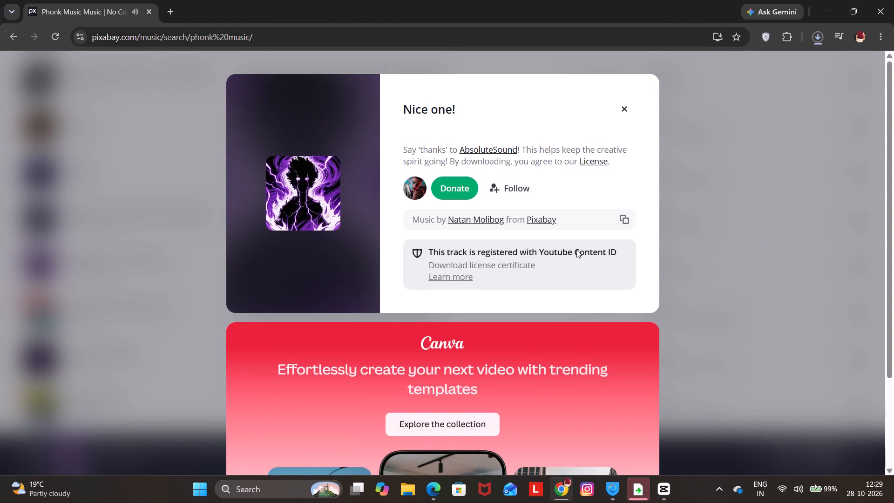
scroll(567, 253, "down", 2)
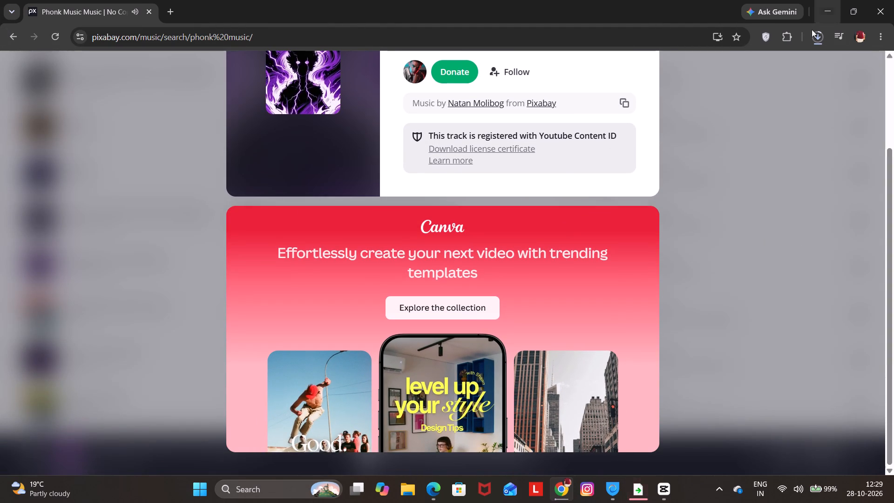
left_click(816, 34)
left_click(840, 146)
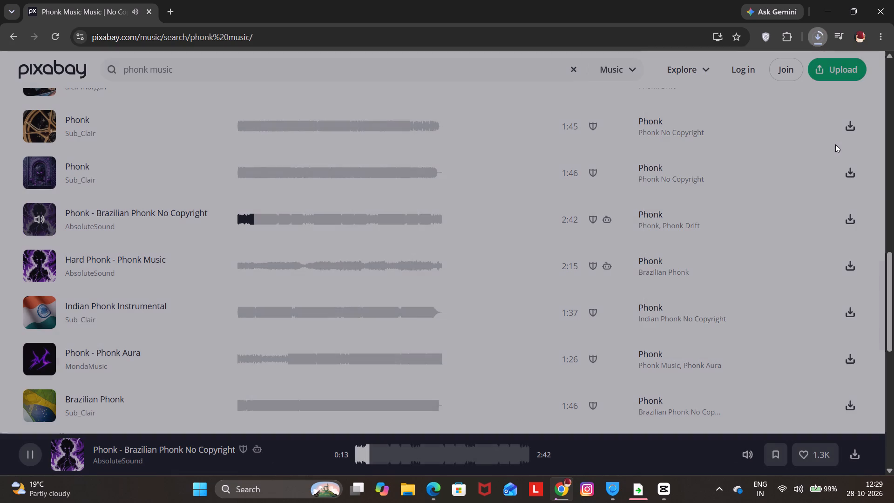
Preview the track "Indian Phonk Instrumental" by Sub_Clair.
scroll(367, 246, "down", 1)
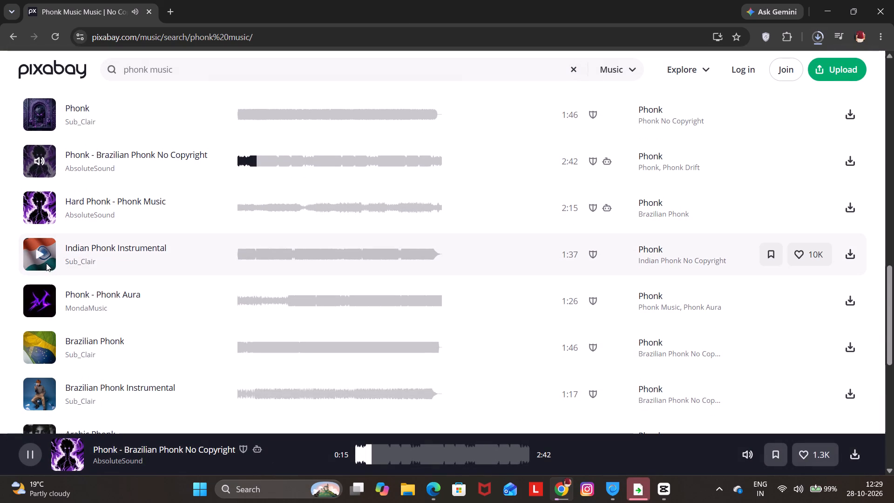
left_click(36, 249)
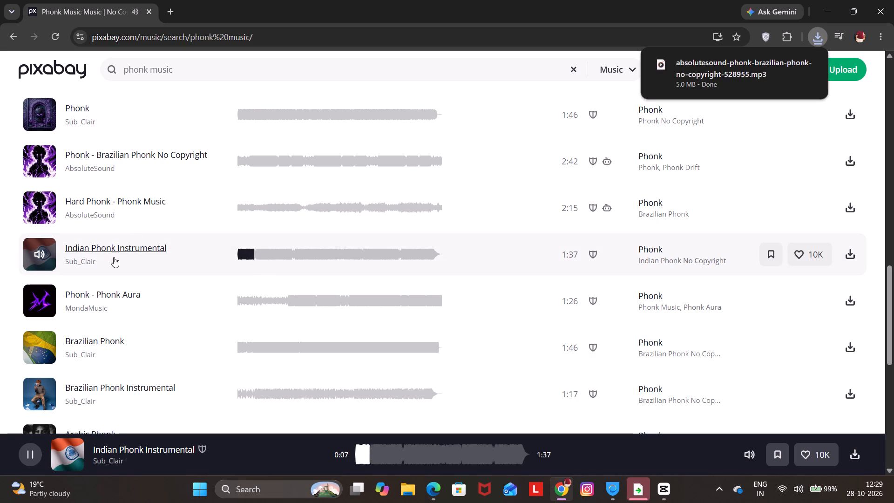
Preview "Phonk Music" by kiravale and "Drift Phonk" by Sub_Clair again for comparison.
scroll(114, 257, "down", 2)
scroll(114, 257, "up", 8)
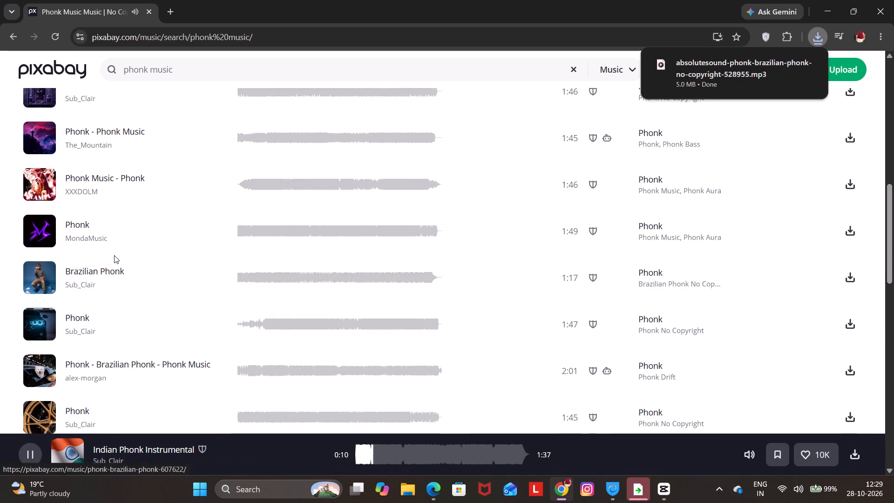
scroll(114, 255, "up", 5)
left_click(41, 194)
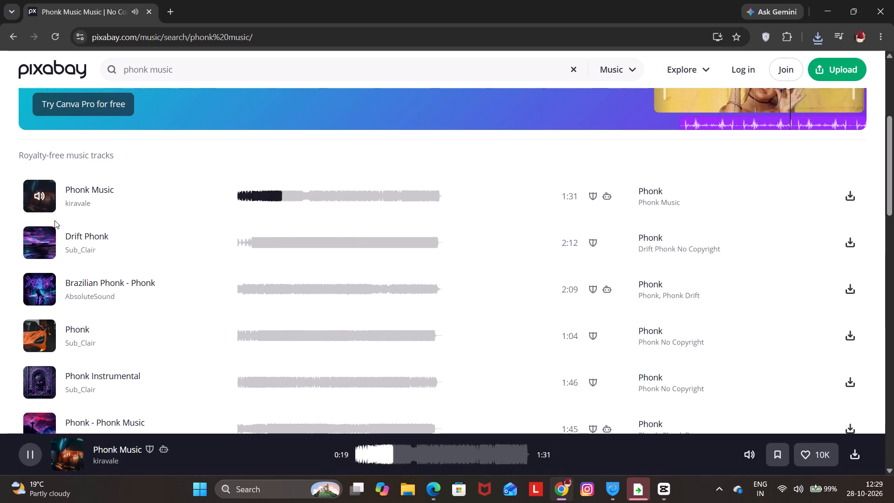
key("F3")
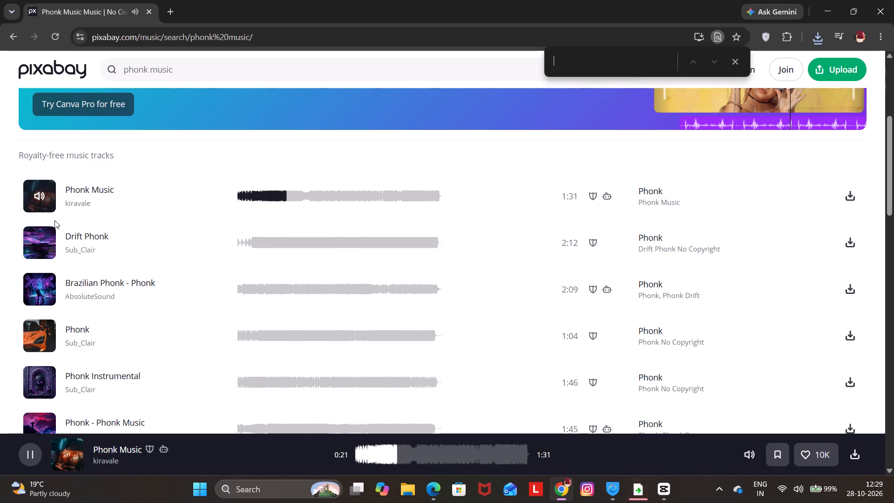
left_click(733, 60)
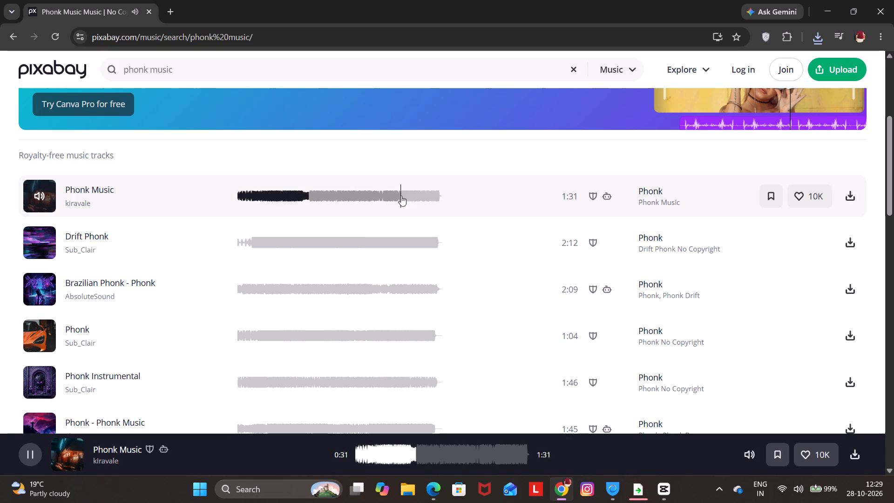
left_click(33, 244)
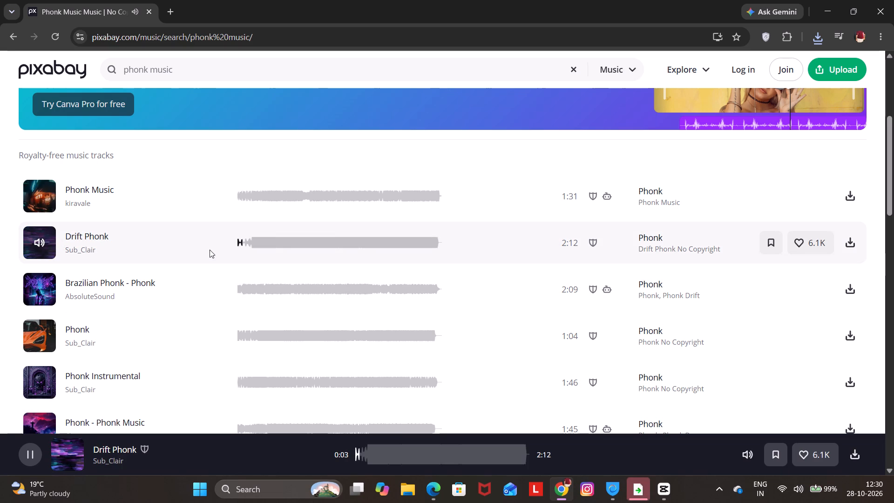
Raise the system volume to its maximum.
left_click(799, 492)
left_click(831, 415)
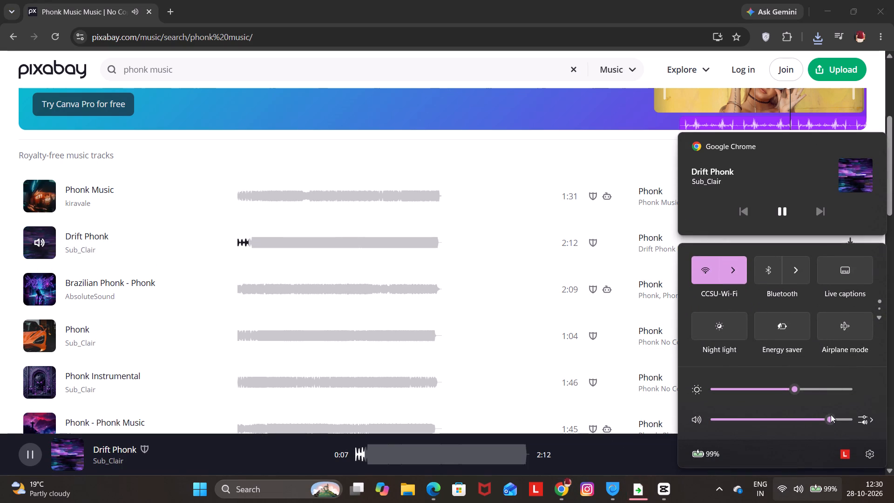
left_click(843, 419)
double_click(850, 418)
left_click(792, 493)
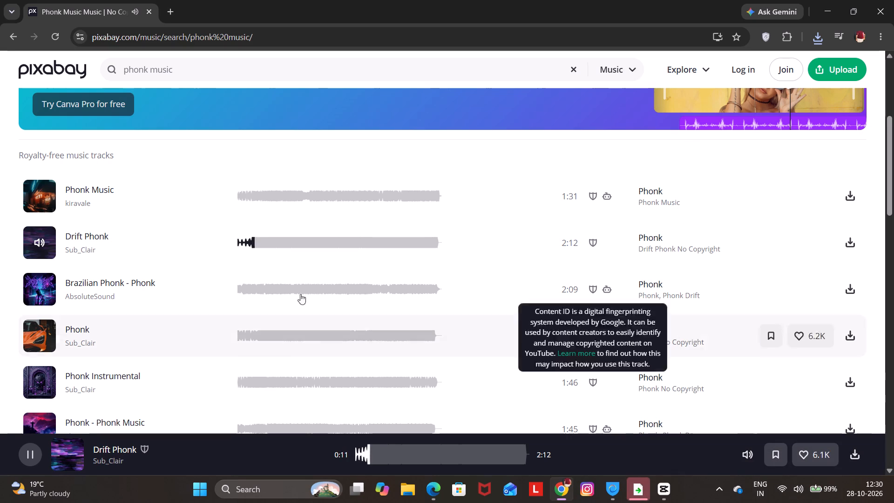
Preview "Brazilian Phonk - Phonk" by AbsoluteSound and the 1:04 "Phonk" track by Sub_Clair again.
left_click(39, 287)
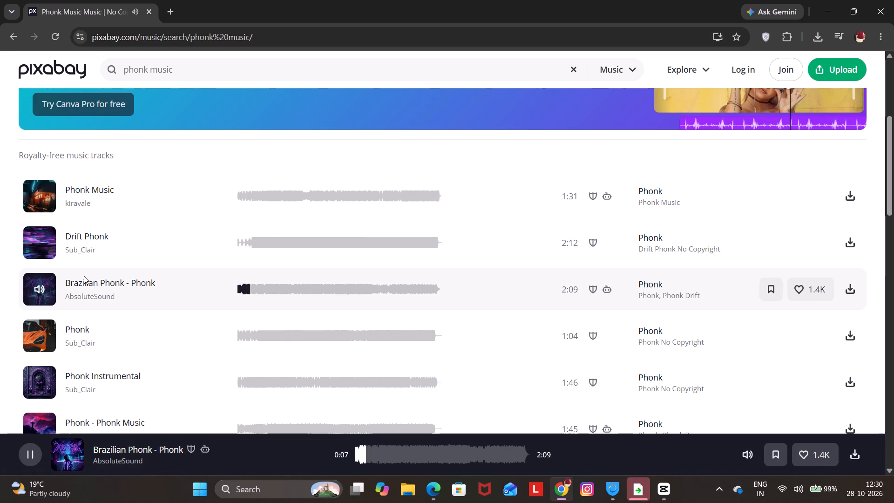
scroll(77, 296, "down", 1)
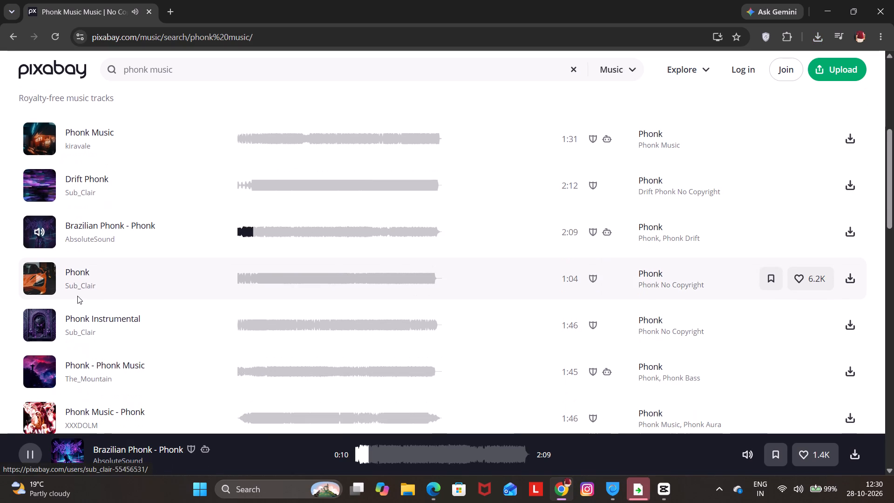
scroll(81, 293, "up", 2)
scroll(81, 294, "down", 1)
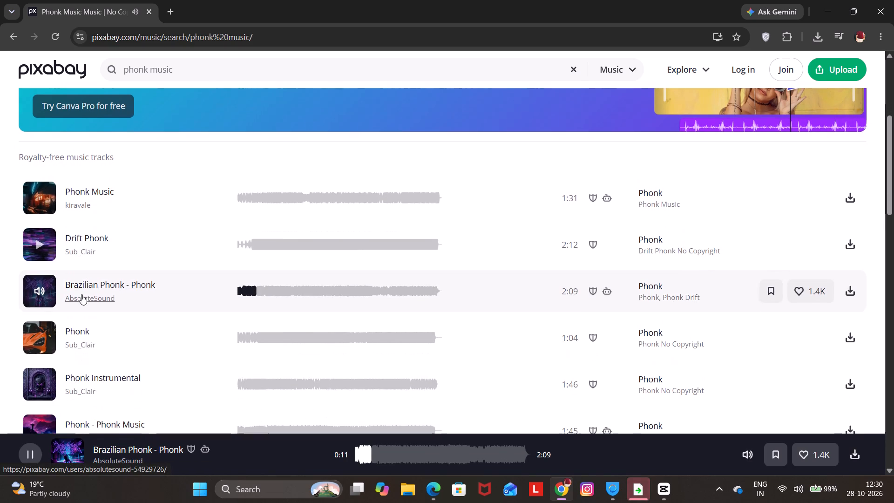
left_click(38, 336)
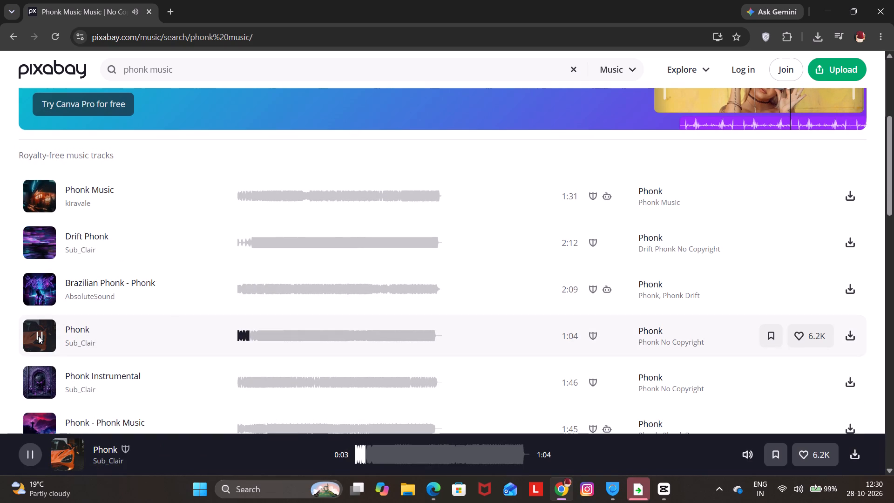
Play and download "Phonk Music" by kiravale, check the recent downloads, and close the thank-you dialog.
scroll(41, 330, "down", 1)
scroll(41, 330, "up", 4)
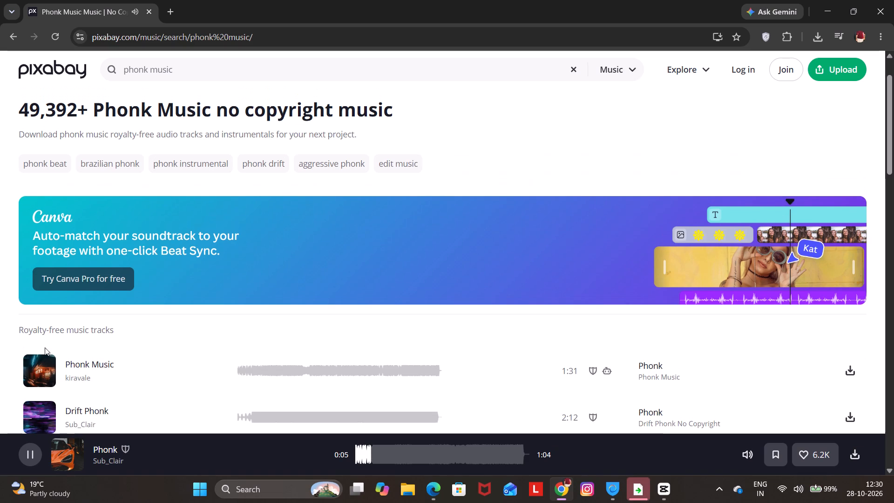
scroll(45, 348, "down", 1)
left_click(35, 313)
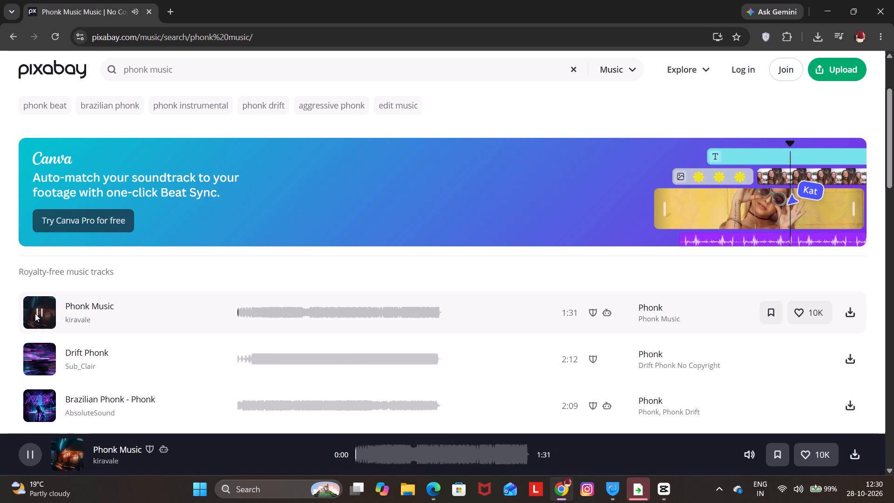
left_click(847, 312)
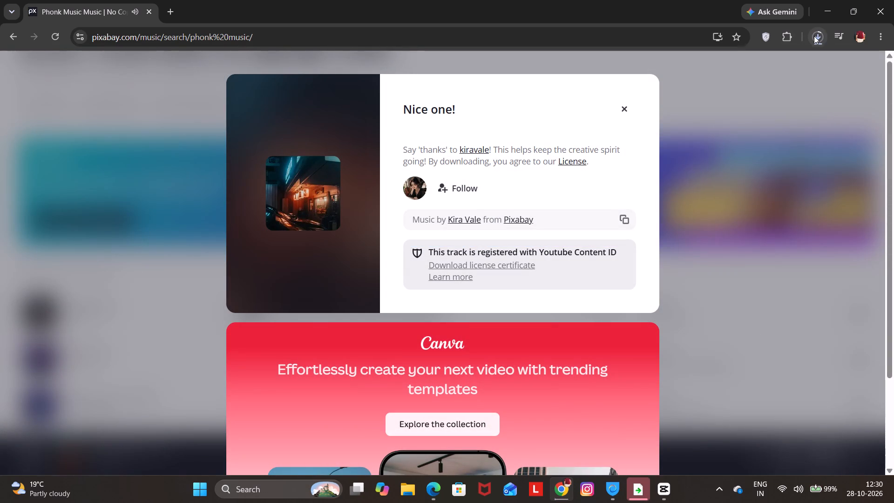
left_click(814, 36)
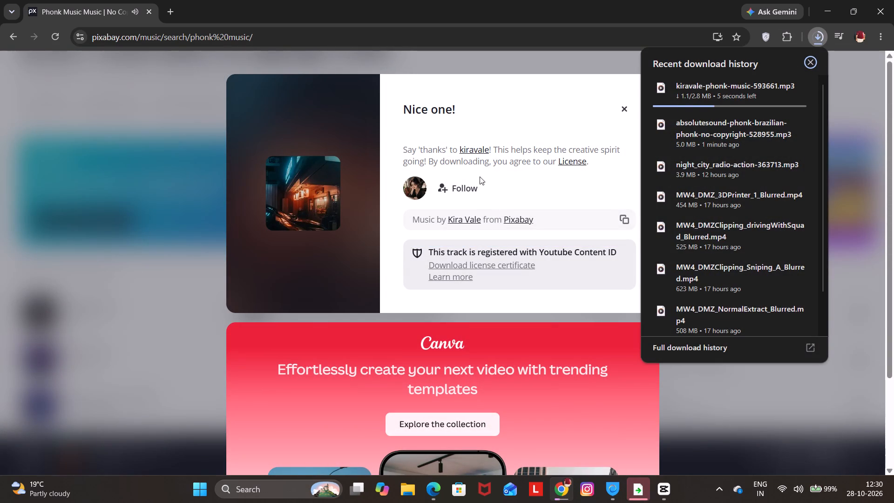
left_click(760, 383)
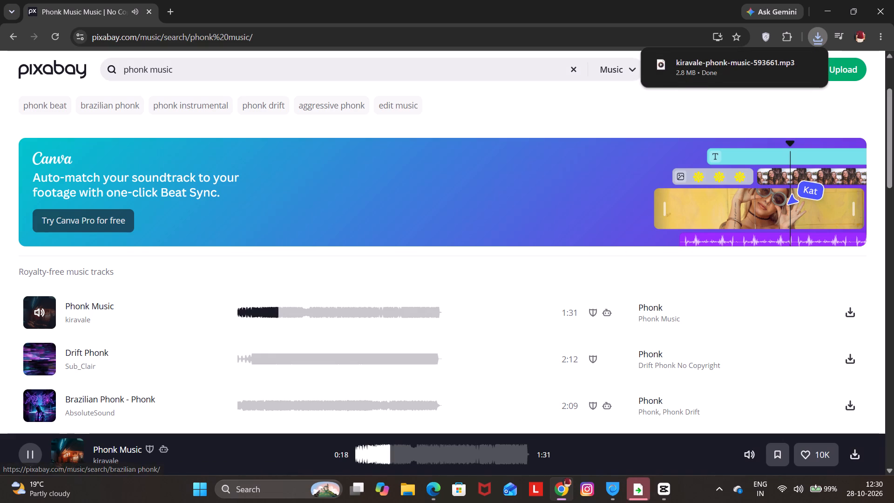
Search the music library for "phonk suspense no copyright".
left_click(184, 68)
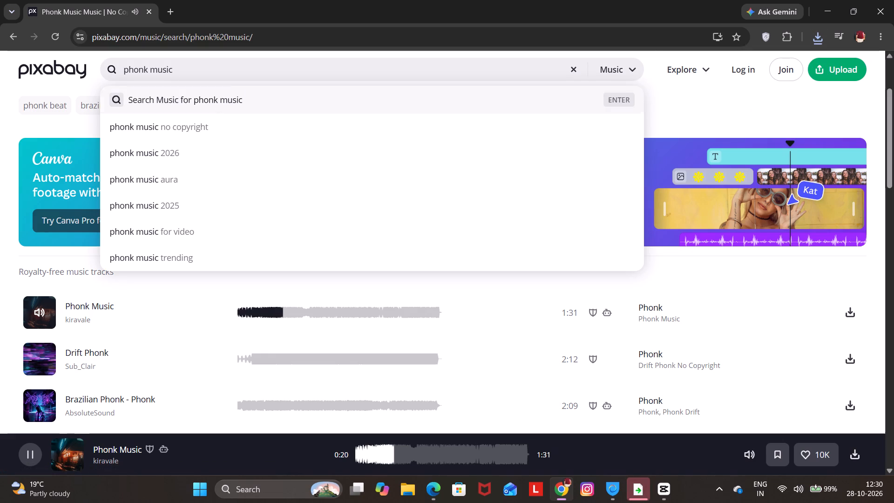
key("BackSpace")
key("BackSpace")
key("BackSpace")
key("BackSpace")
key("BackSpace")
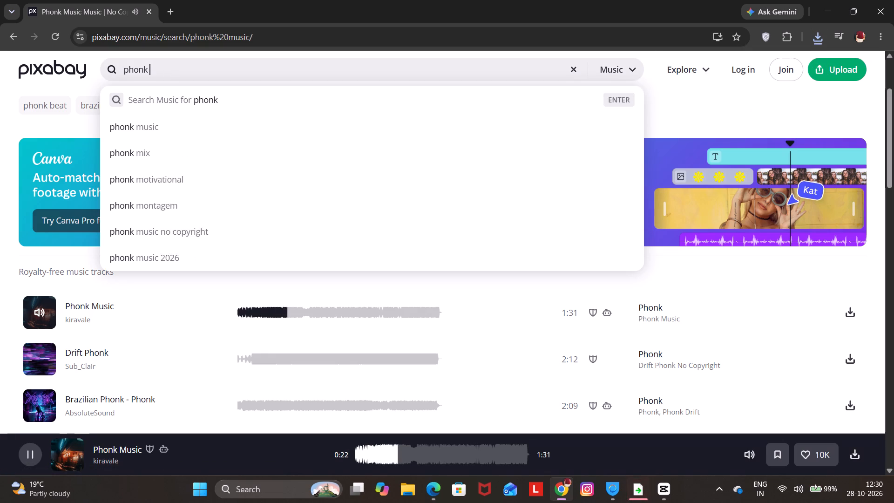
type("SUSPENSE")
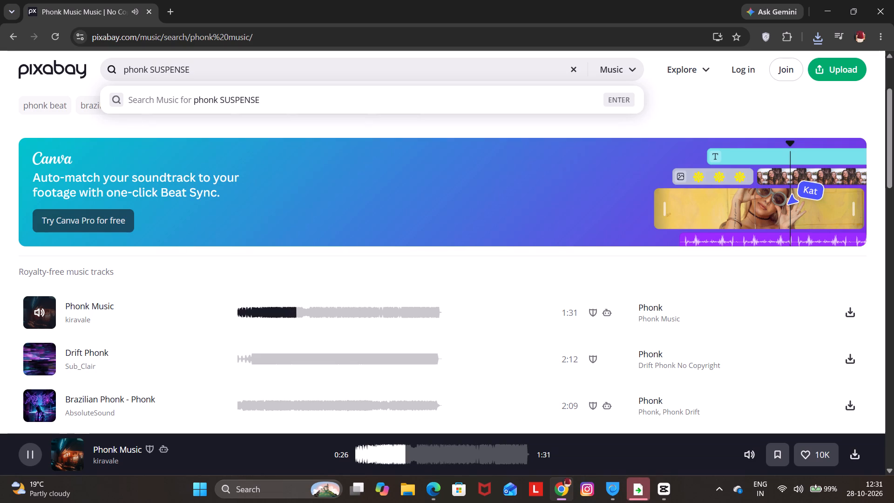
key("BackSpace")
key("BackSpace")
key("BackSpace")
key("BackSpace")
key("BackSpace")
key("BackSpace")
key("BackSpace")
key("BackSpace")
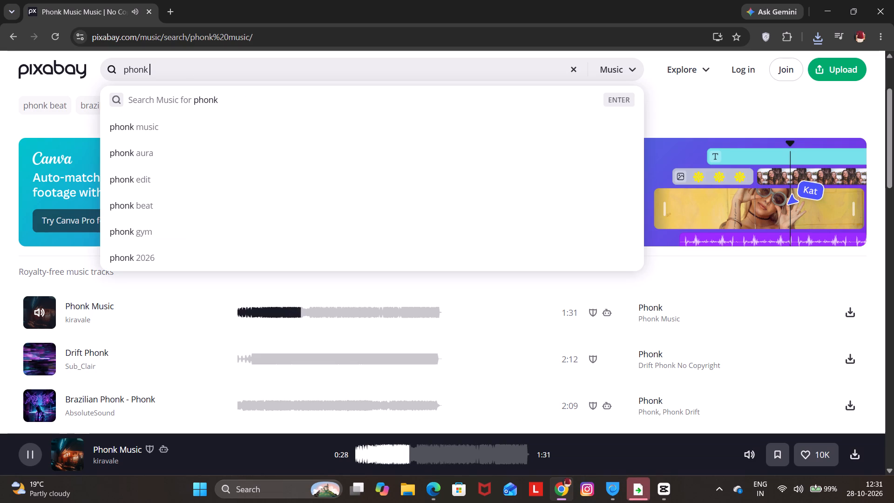
type("suspense")
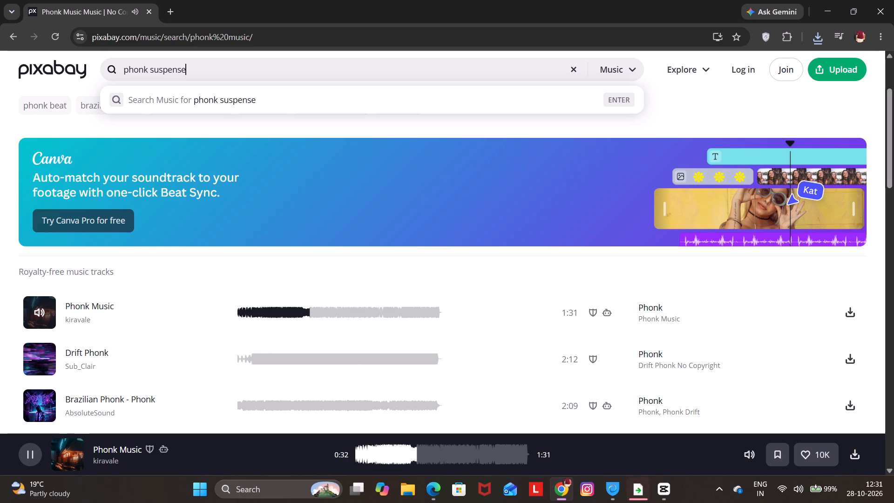
key("space")
type("nio")
key("BackSpace")
key("BackSpace")
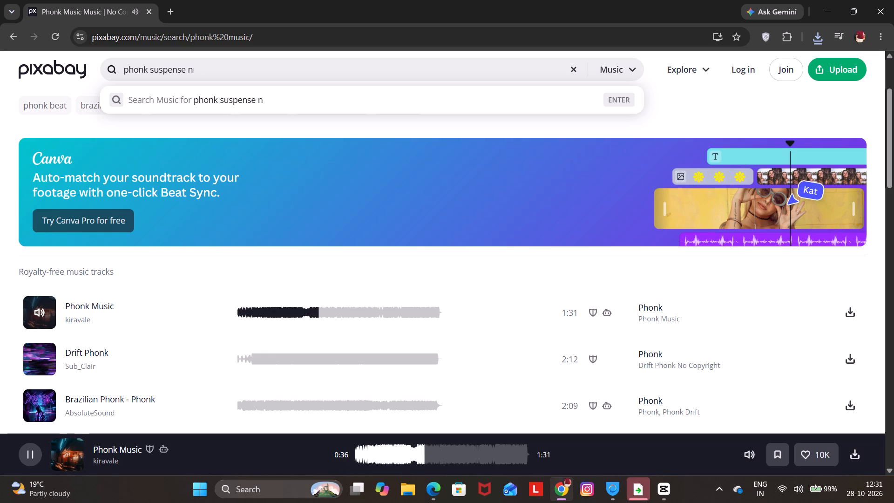
type("o")
key("space")
type("copyrigjht")
key("BackSpace")
key("BackSpace")
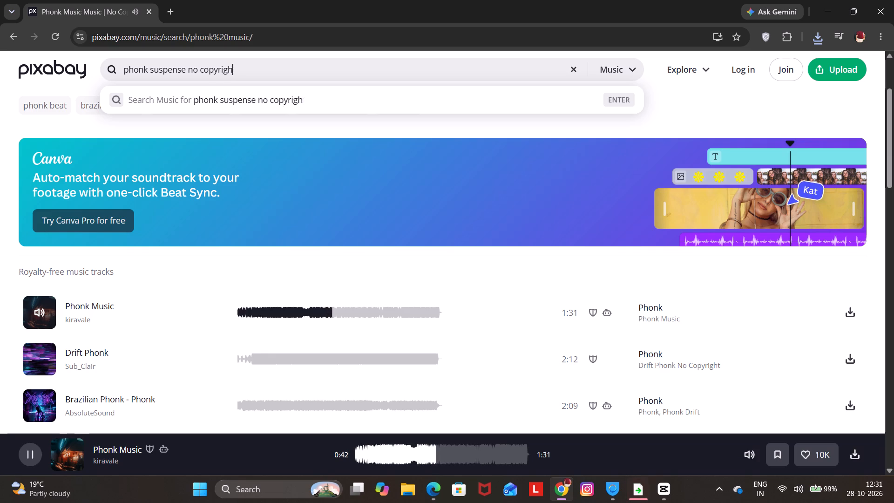
key("BackSpace")
type("ht")
key("Return")
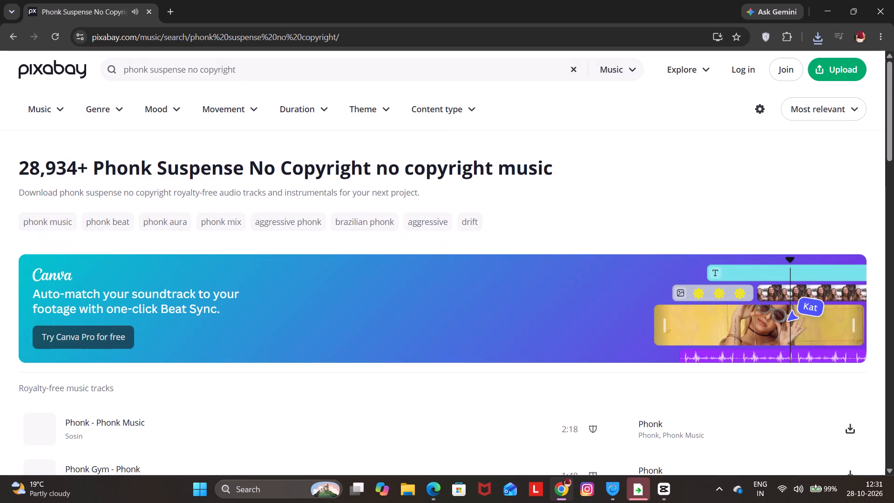
Preview "Phonk - Phonk Music" by Sosin and "Phonk Gym - Phonk" by ARPMedia.
scroll(345, 145, "down", 2)
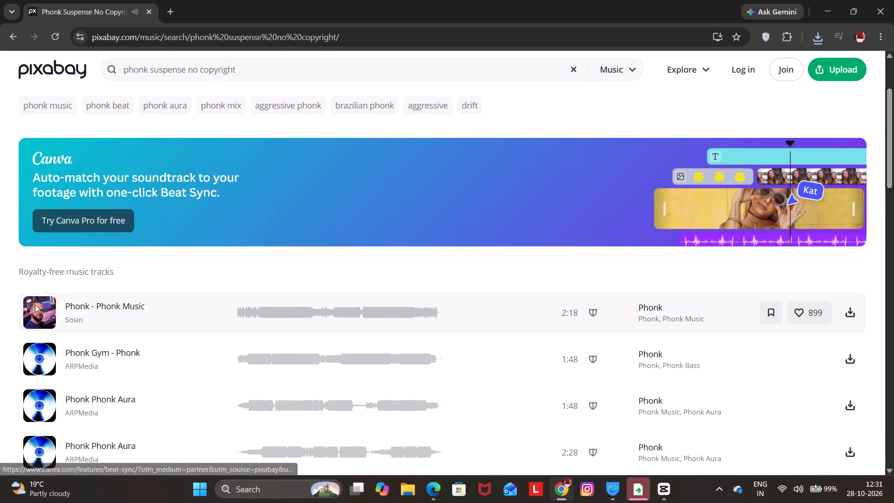
left_click(36, 310)
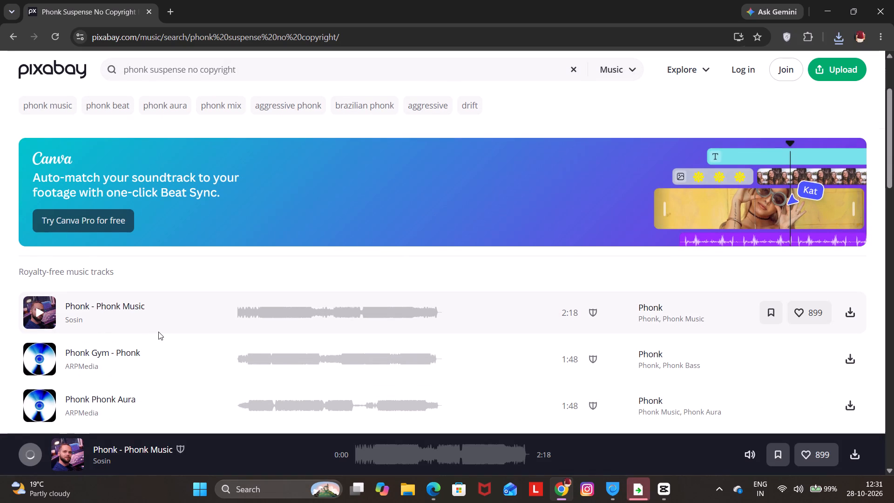
scroll(157, 335, "down", 1)
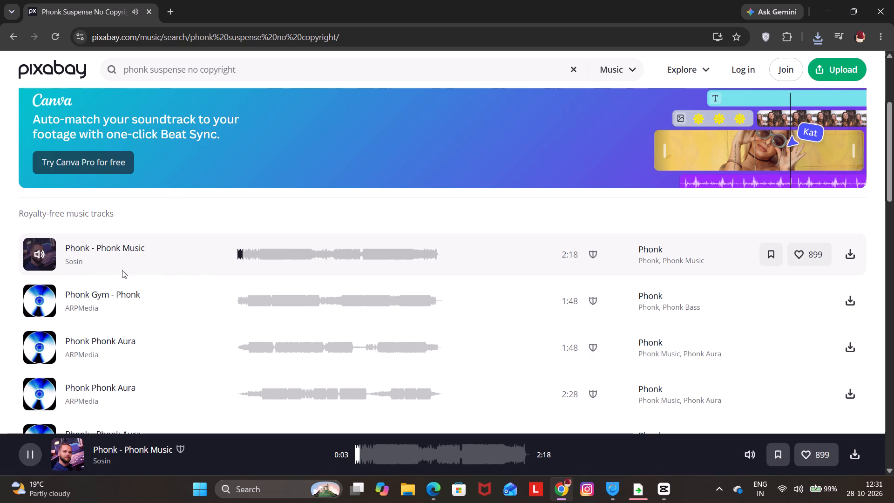
scroll(246, 272, "down", 1)
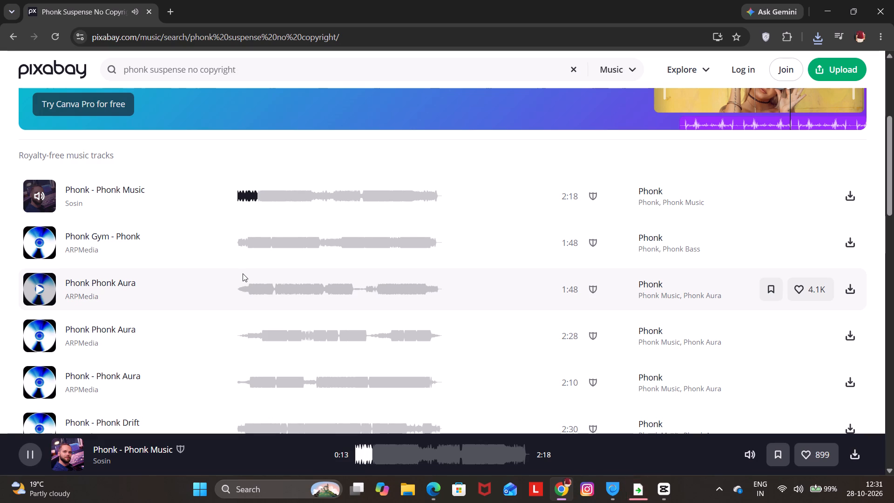
scroll(171, 249, "down", 1)
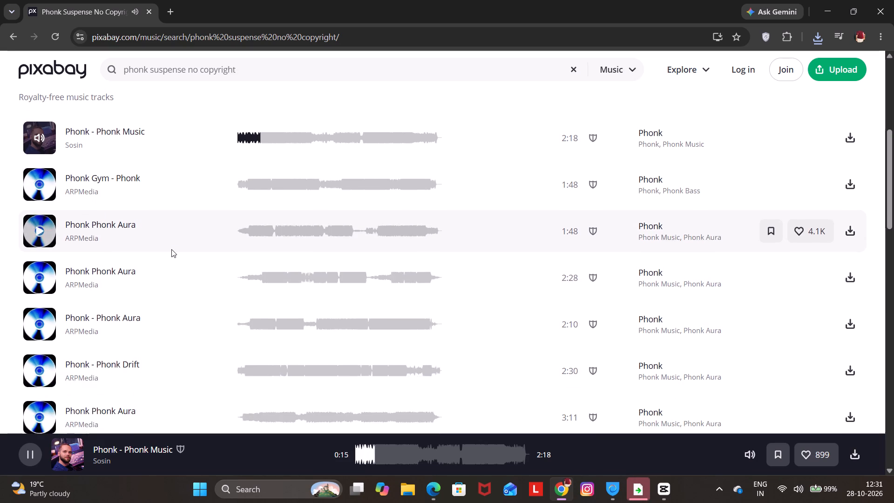
scroll(171, 249, "up", 2)
scroll(171, 251, "down", 1)
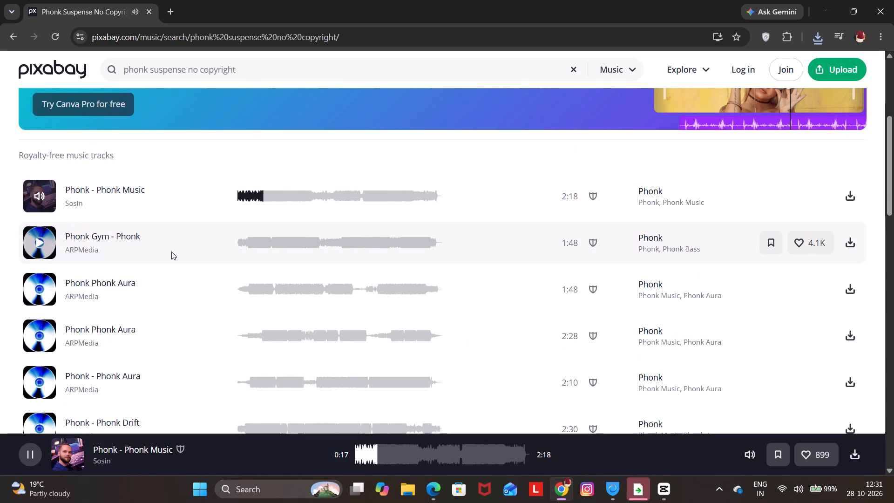
left_click(37, 241)
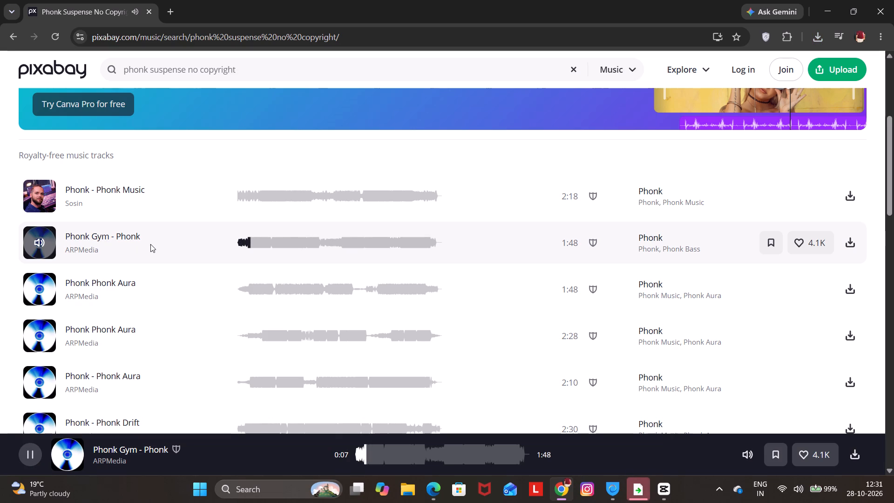
Preview the 1:48 "Phonk Phonk Aura" and the 2:10 "Phonk - Phonk Aura" by ARPMedia.
left_click(40, 287)
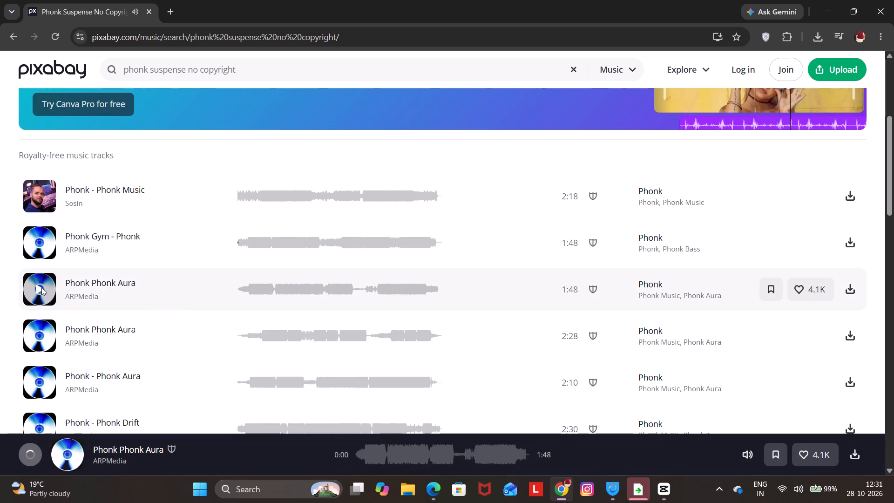
scroll(156, 281, "down", 1)
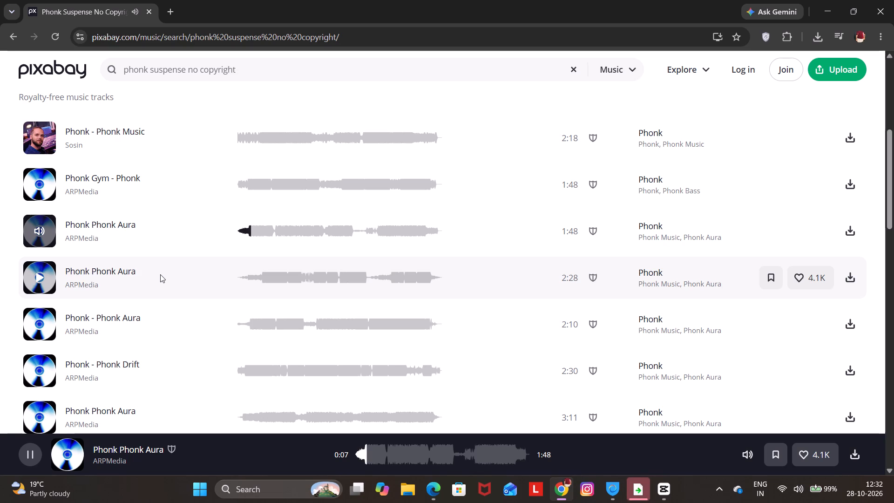
scroll(130, 275, "down", 1)
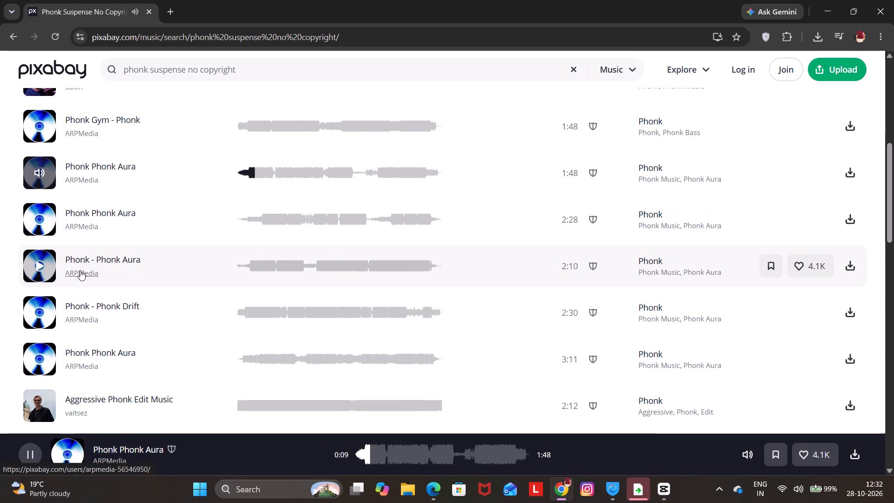
left_click(38, 266)
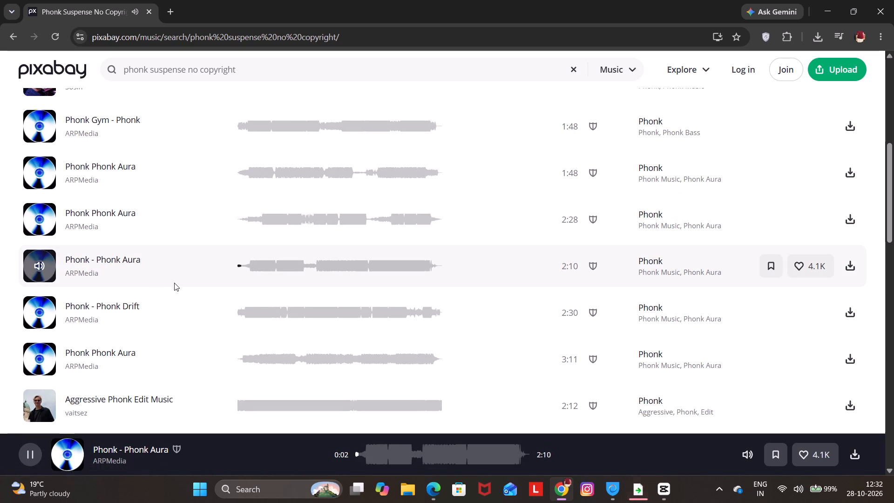
Preview and download "Aggressive Phonk Edit Music" by vaitsez, and close the thank-you dialog.
scroll(173, 283, "down", 2)
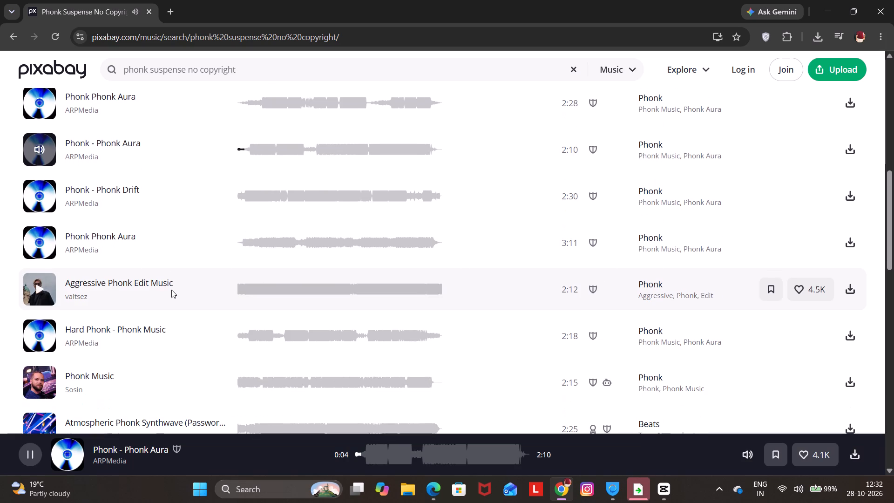
scroll(154, 294, "down", 1)
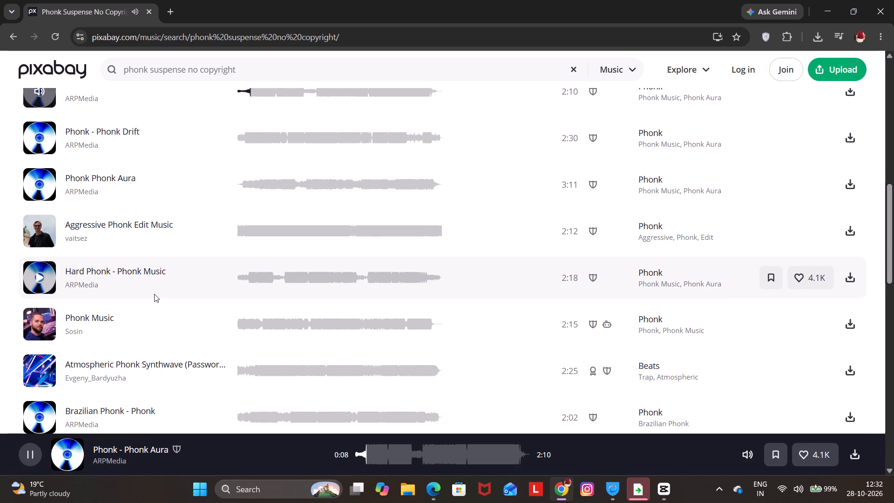
scroll(154, 294, "up", 1)
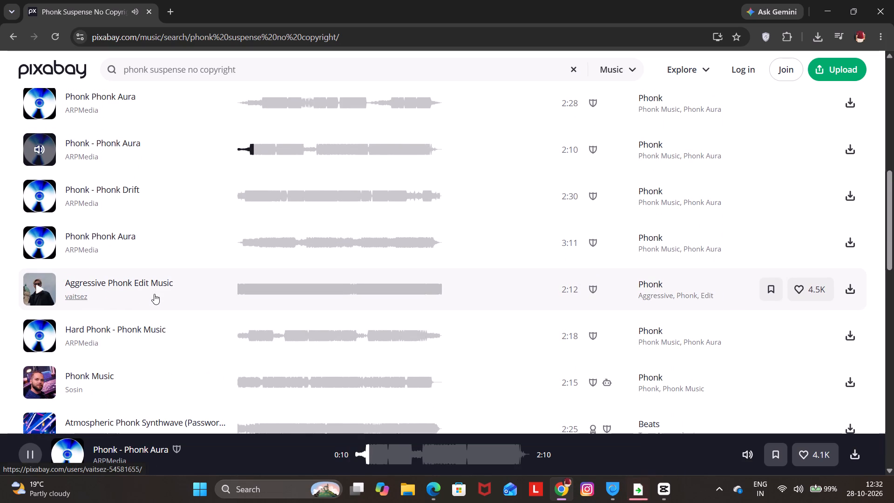
left_click(39, 291)
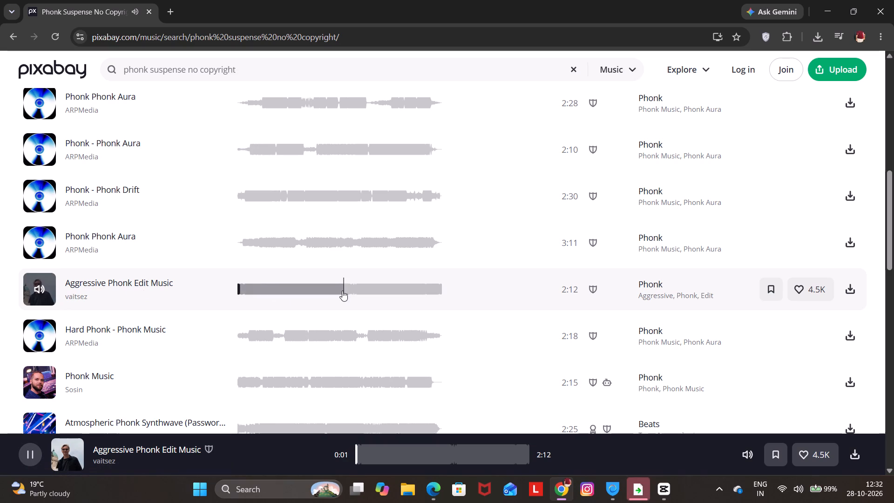
left_click(854, 291)
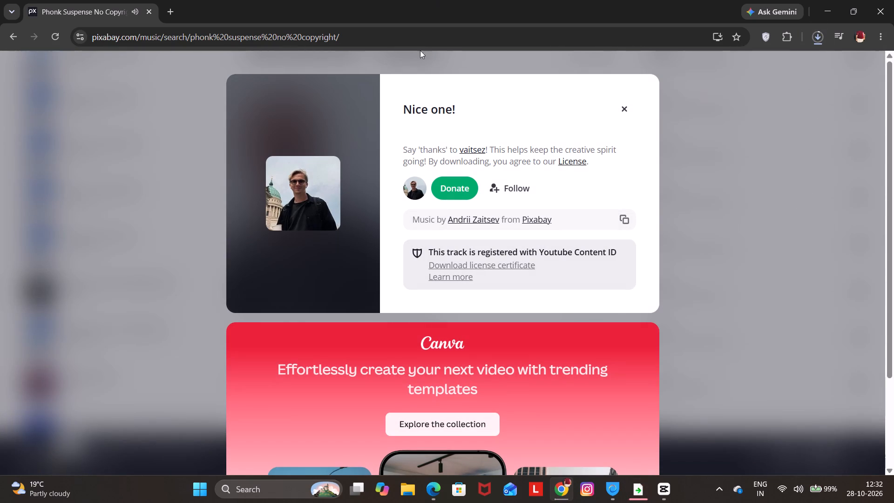
left_click(624, 112)
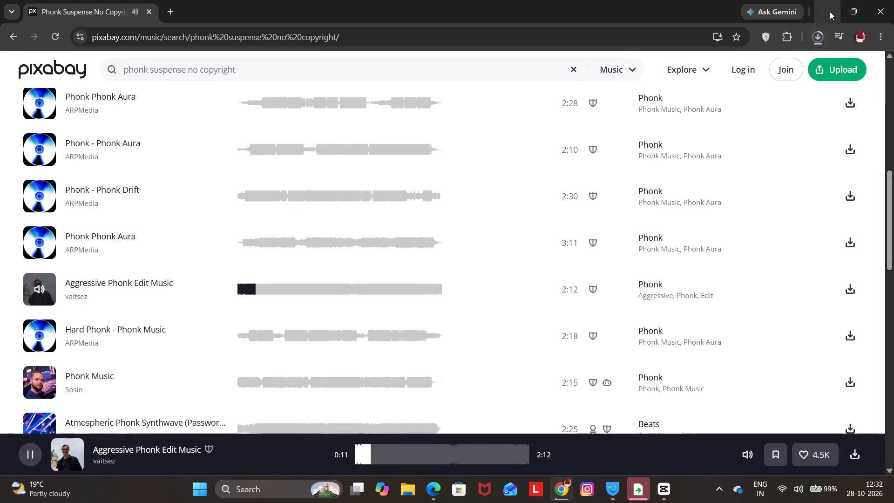
Pause the track playing in the browser and switch to the CapCut project.
left_click(830, 12)
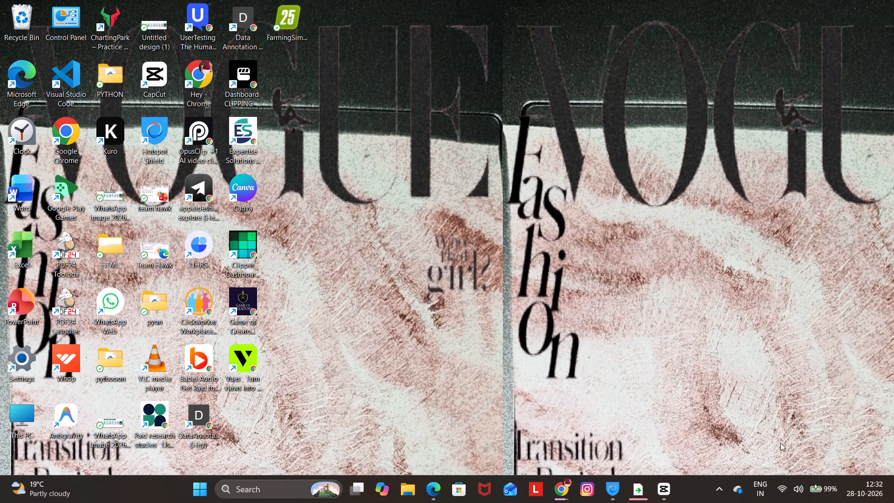
left_click(560, 489)
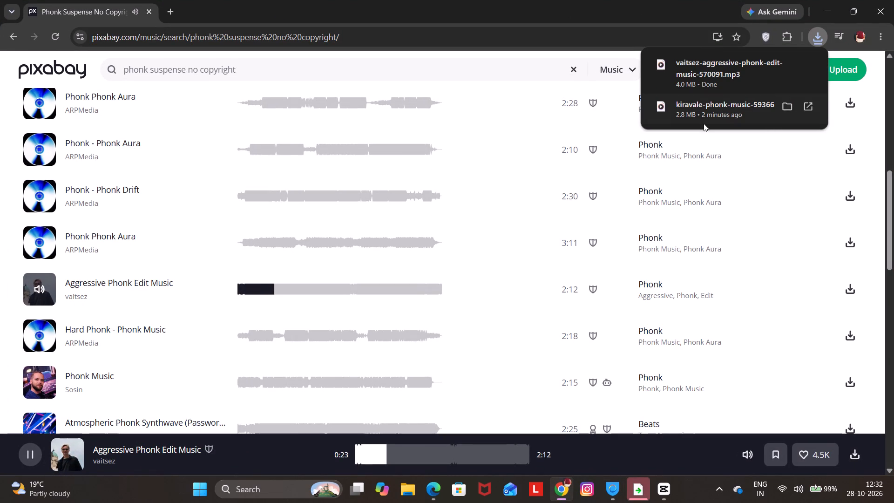
left_click(37, 291)
left_click(668, 502)
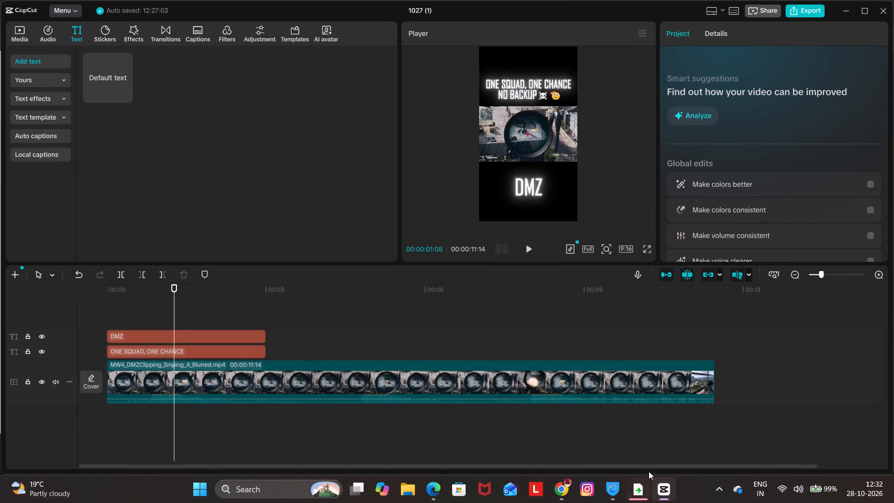
Extend the "DMZ" and "ONE SQUAD, ONE CHANCE" captions to the end of the video clip.
left_click(255, 338)
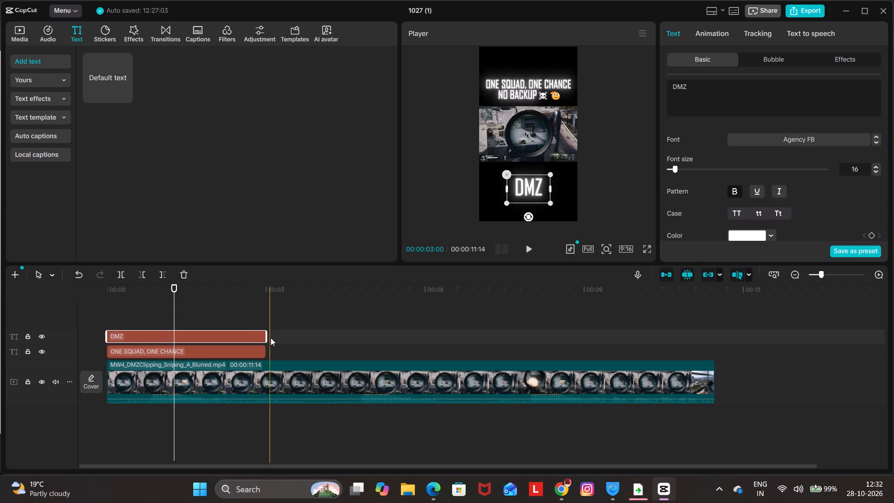
left_click_drag(266, 338, 720, 354)
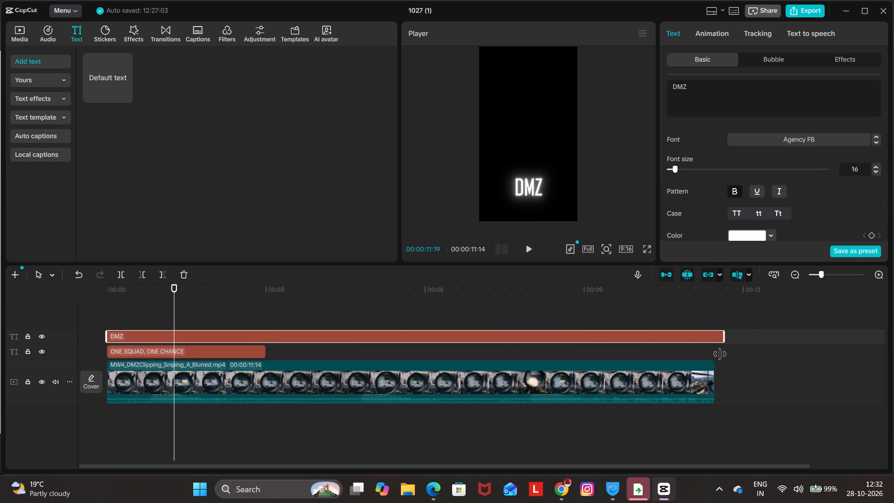
left_click_drag(720, 354, 711, 358)
left_click(251, 352)
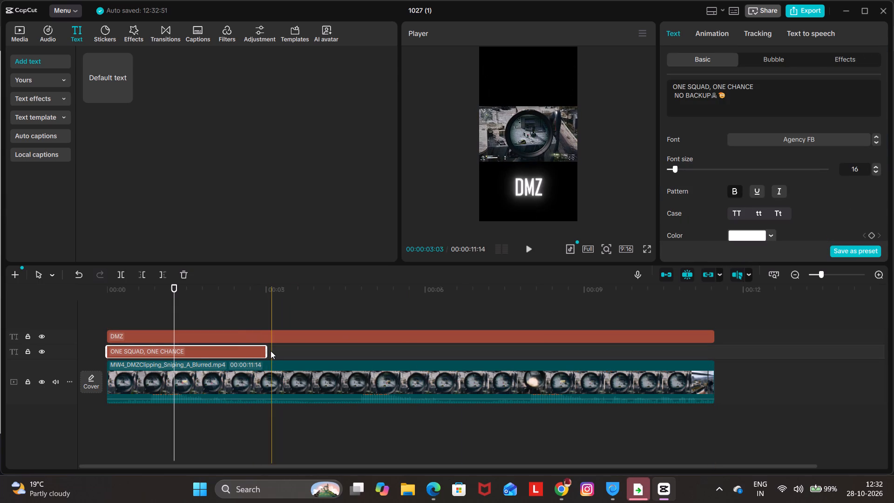
left_click_drag(265, 351, 718, 352)
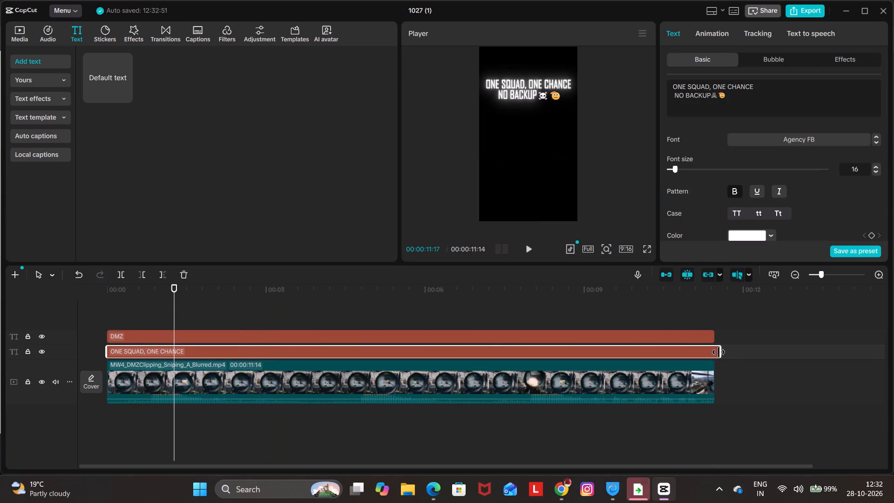
left_click_drag(718, 352, 715, 353)
Raise the sniping video clip's audio volume to 10.8 dB.
left_click(662, 381)
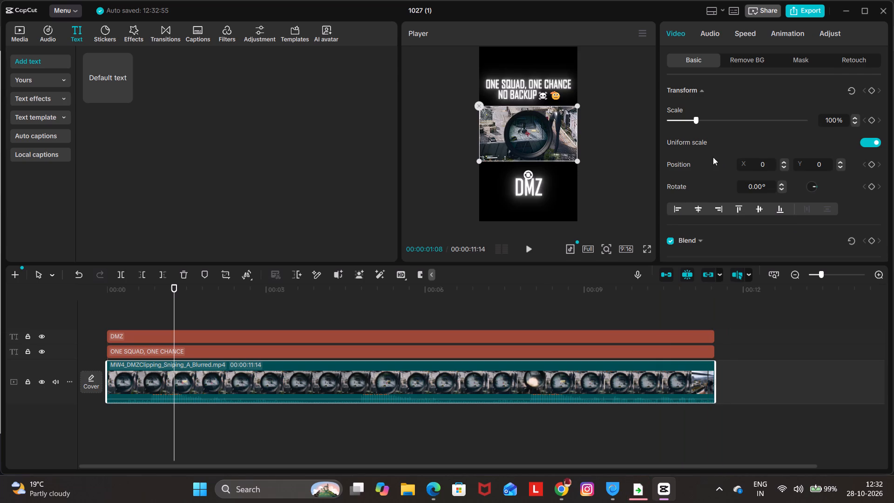
left_click(708, 34)
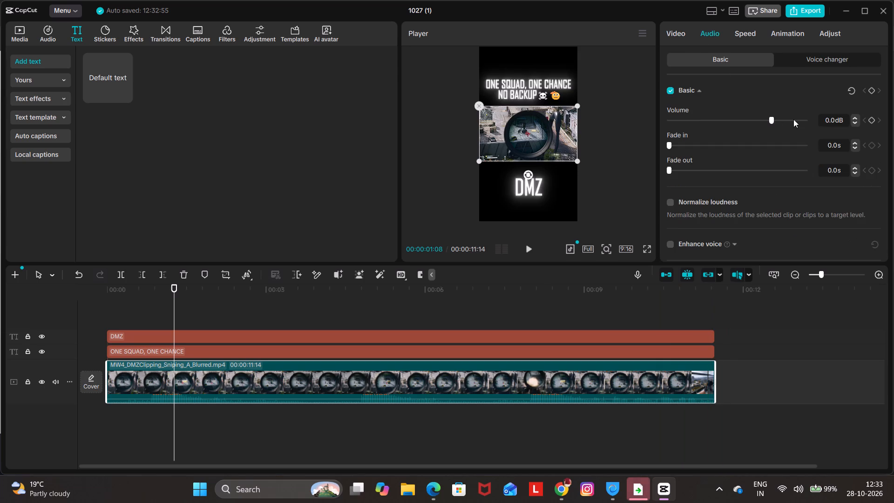
left_click_drag(770, 121, 787, 119)
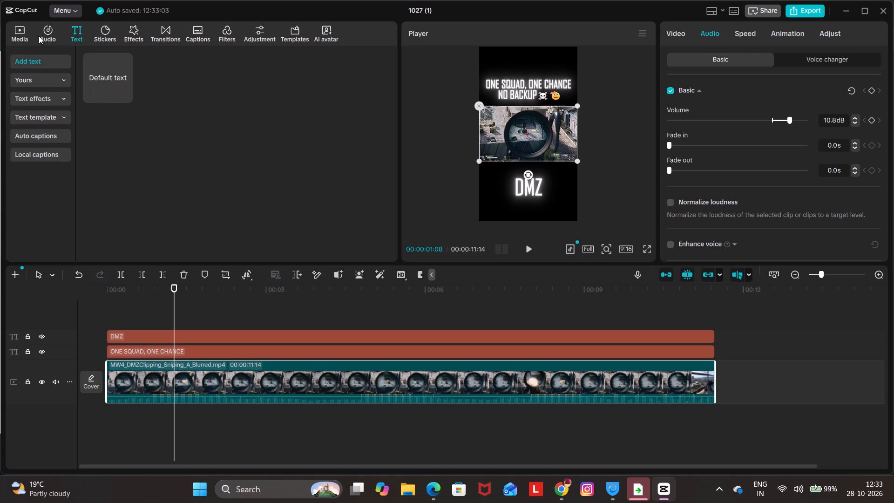
Import audio extracted from the downloaded file vaitsez-aggressive-phonk-edit-music-570091.
left_click(44, 33)
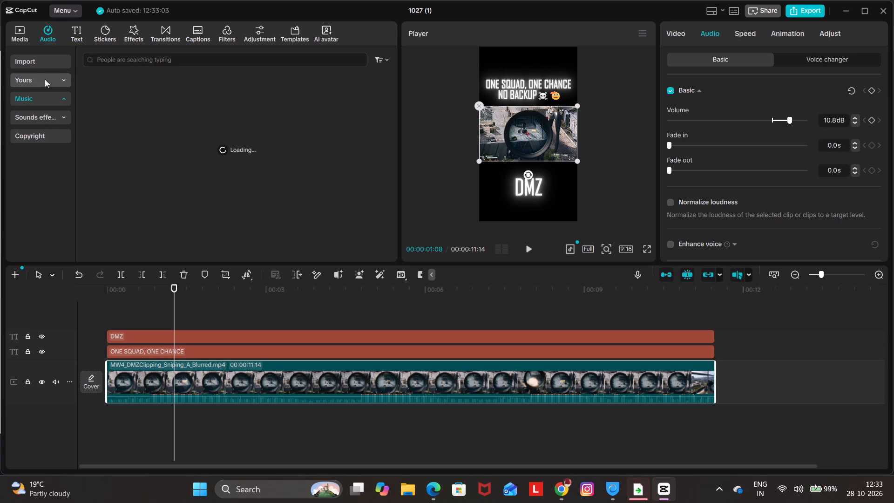
left_click(41, 60)
left_click(169, 94)
left_click(352, 85)
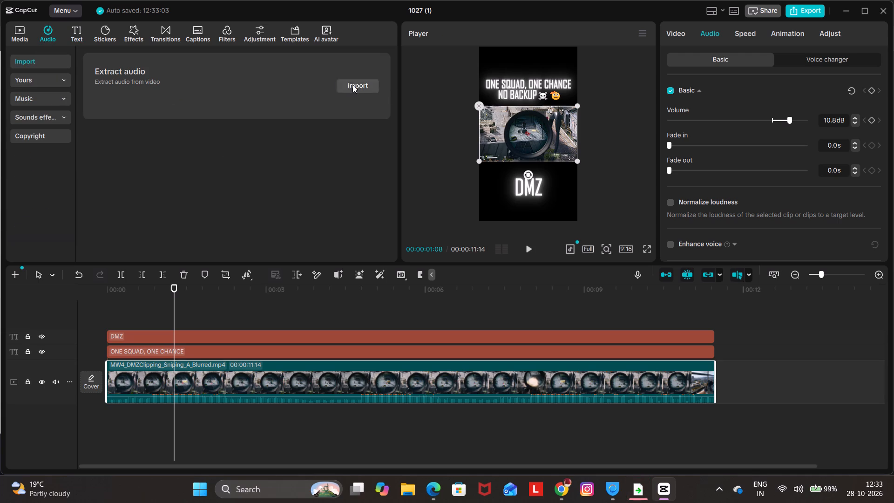
left_click(71, 134)
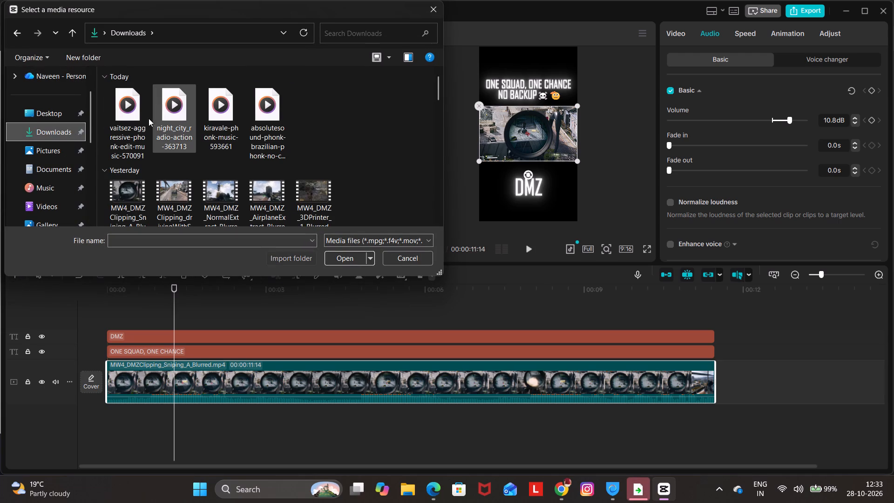
double_click(126, 116)
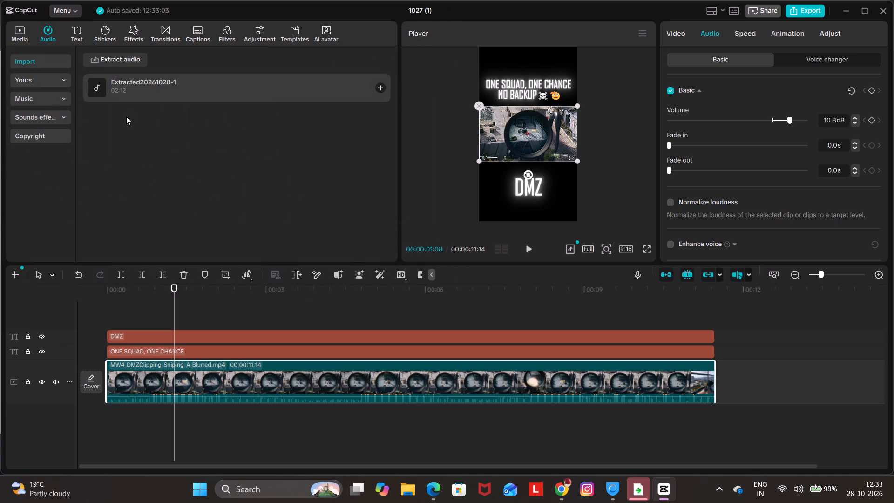
Place the extracted phonk track on the timeline below the video clip, starting at the clip's beginning.
left_click(119, 88)
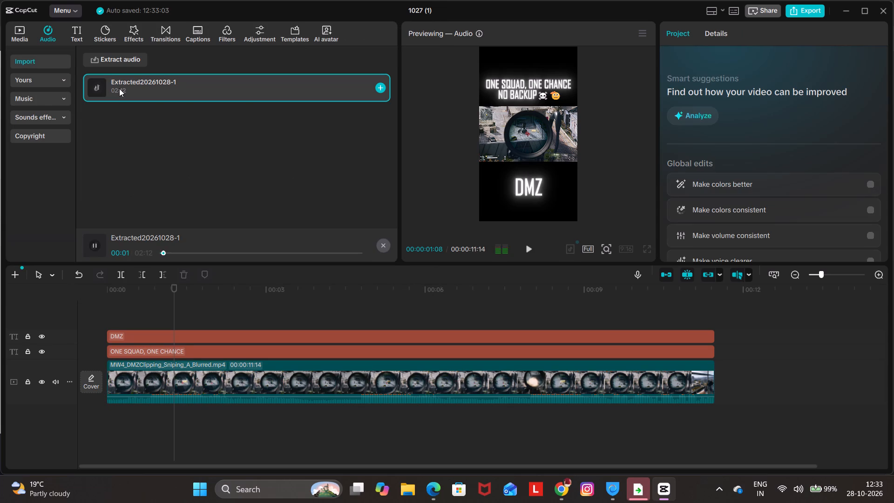
left_click_drag(119, 88, 101, 423)
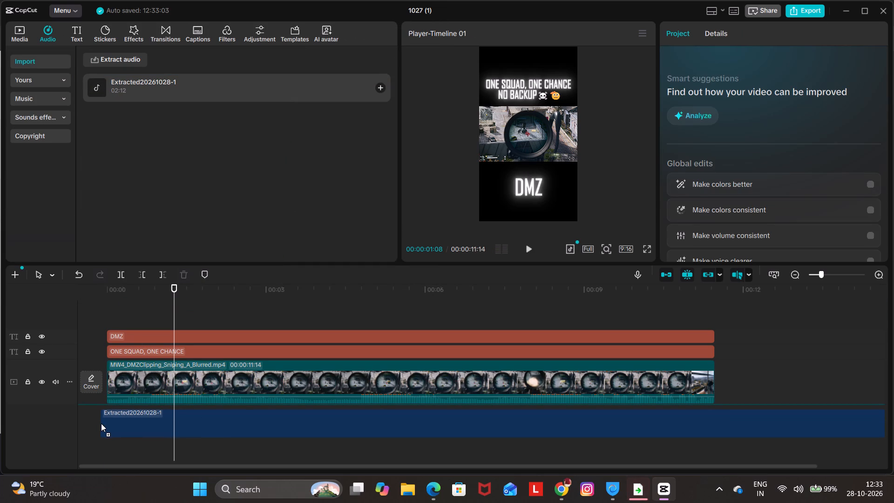
left_click_drag(101, 423, 104, 423)
Play the edit from the beginning to check the soundtrack against the gameplay.
left_click_drag(173, 310, 156, 312)
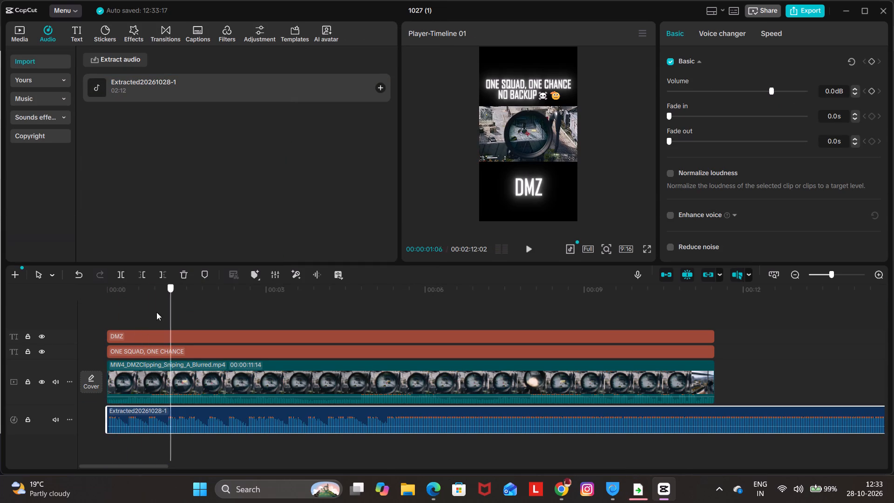
left_click_drag(156, 312, 106, 312)
key("space")
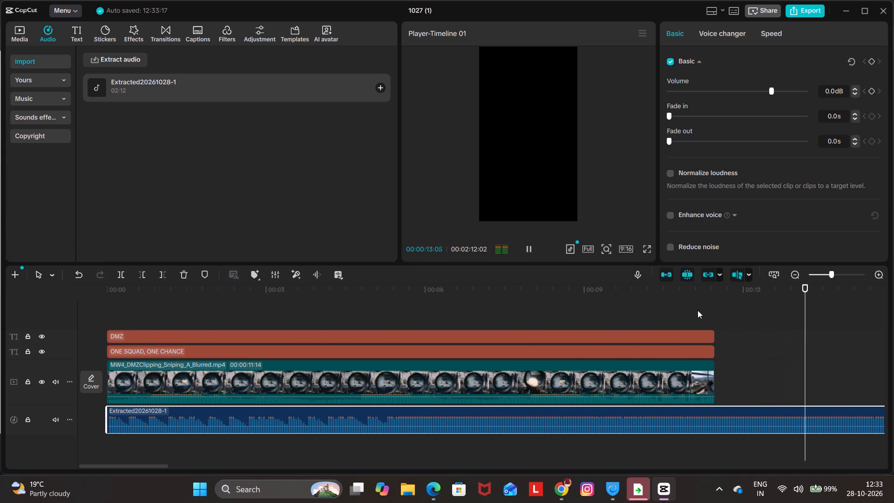
key("space")
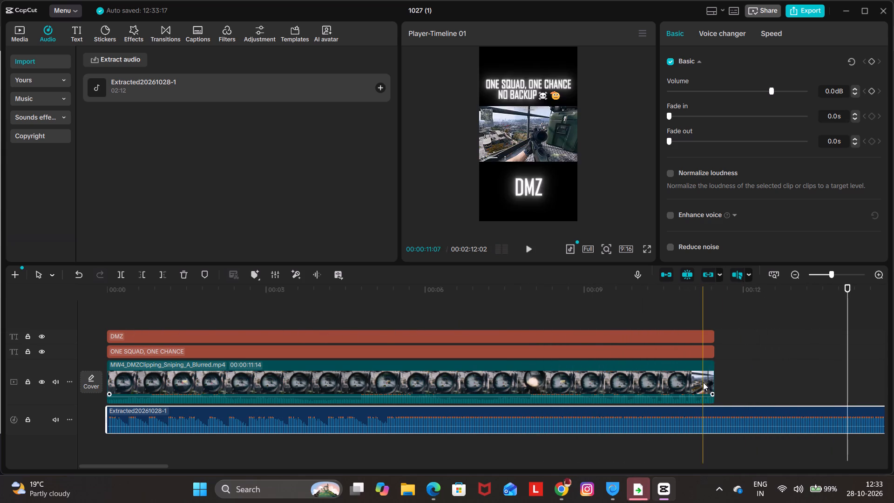
scroll(765, 359, "down", 1)
scroll(765, 359, "up", 2)
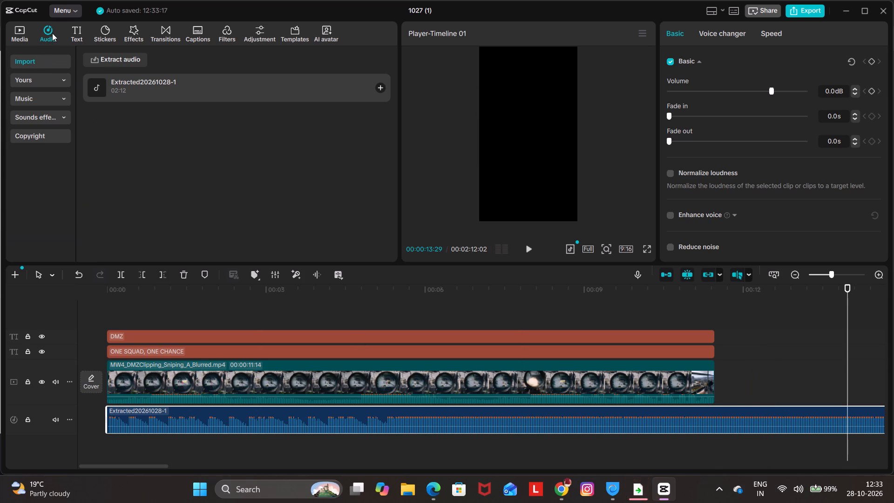
Import extracted audio from the downloaded night_city_radio-action-363713, kiravale-phonk-music-593661 and absolutesound Brazilian phonk files.
left_click(105, 57)
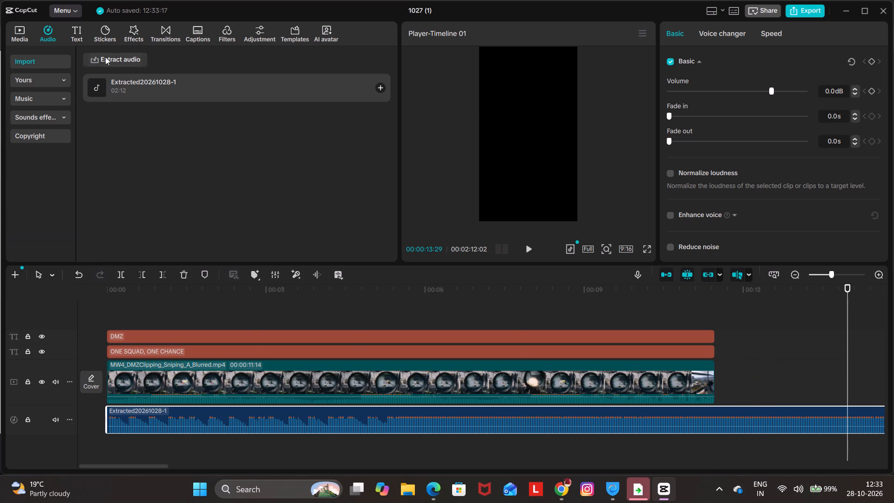
double_click(176, 112)
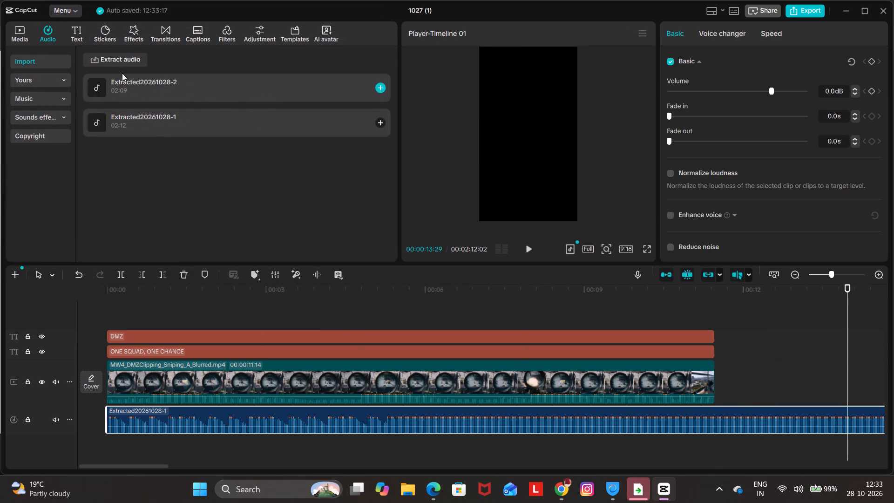
left_click(102, 56)
double_click(231, 111)
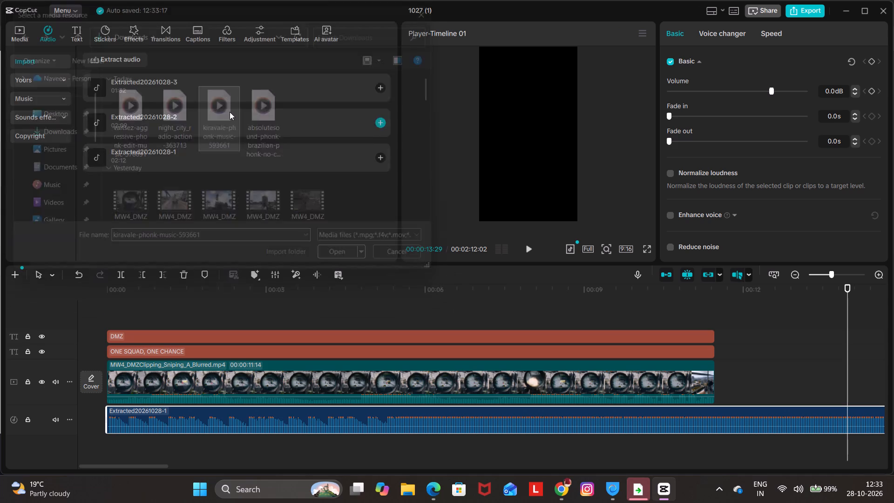
left_click(114, 60)
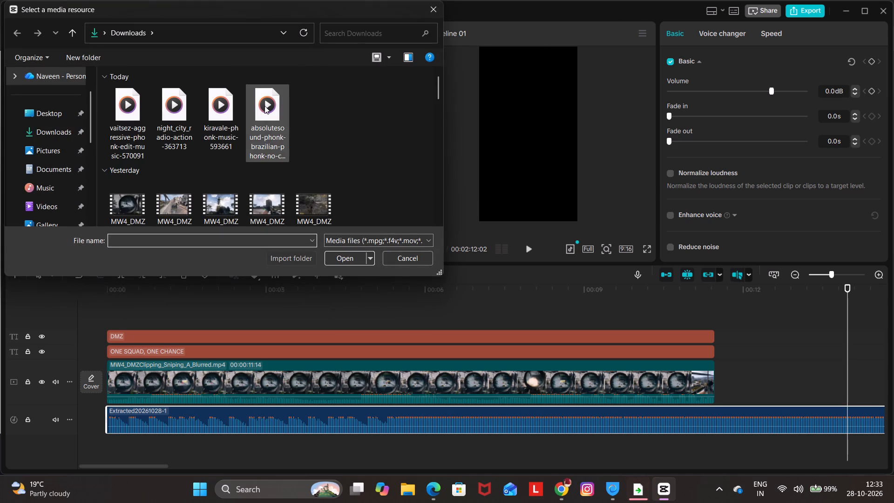
double_click(264, 106)
Preview the extracted tracks Extracted20261028-1, -2 and -3 to compare them as the soundtrack.
left_click(308, 184)
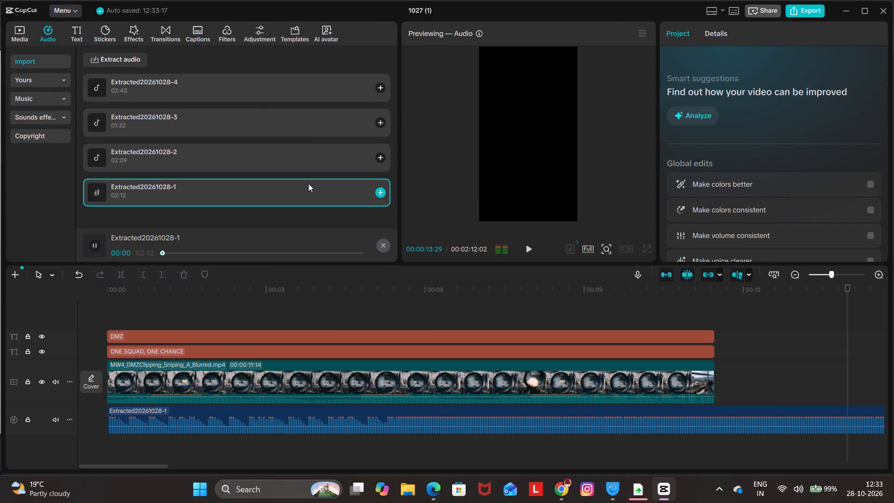
left_click(190, 149)
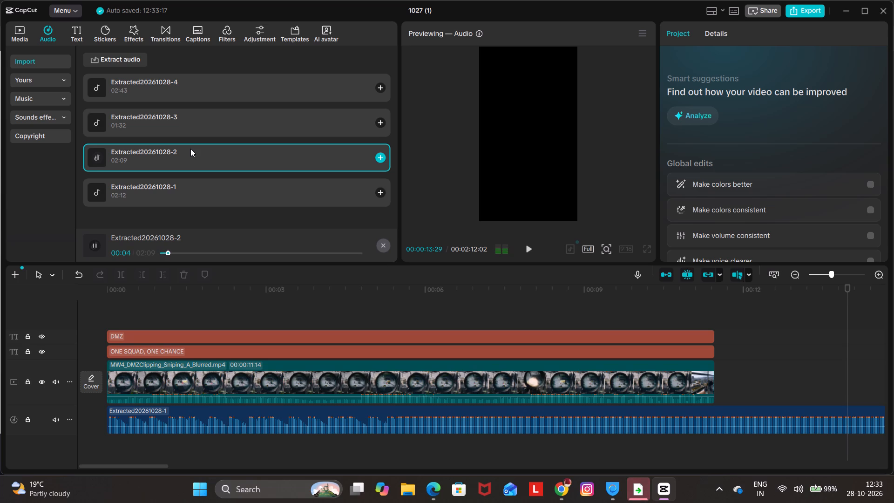
left_click(203, 130)
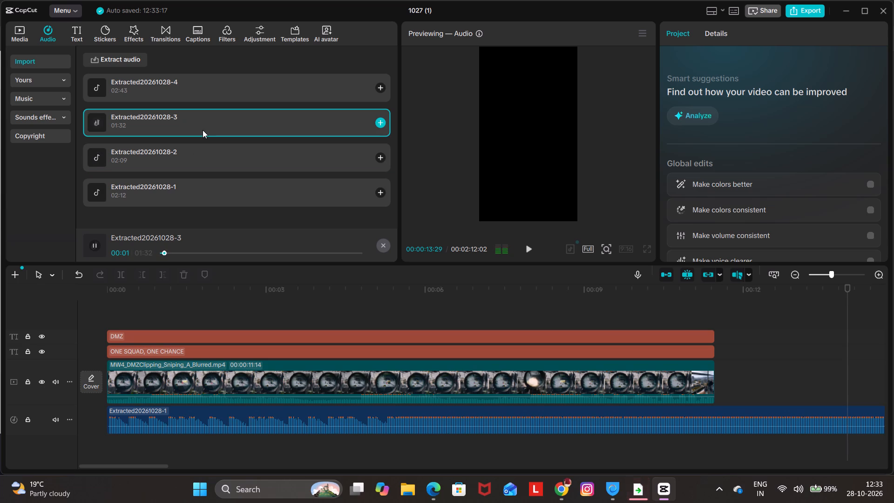
left_click(191, 154)
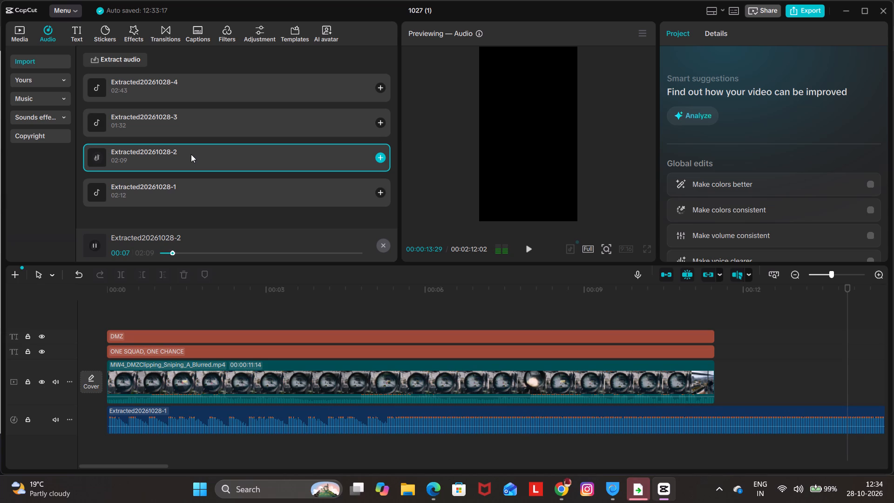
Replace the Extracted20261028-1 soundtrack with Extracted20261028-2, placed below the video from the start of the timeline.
left_click_drag(182, 154, 205, 469)
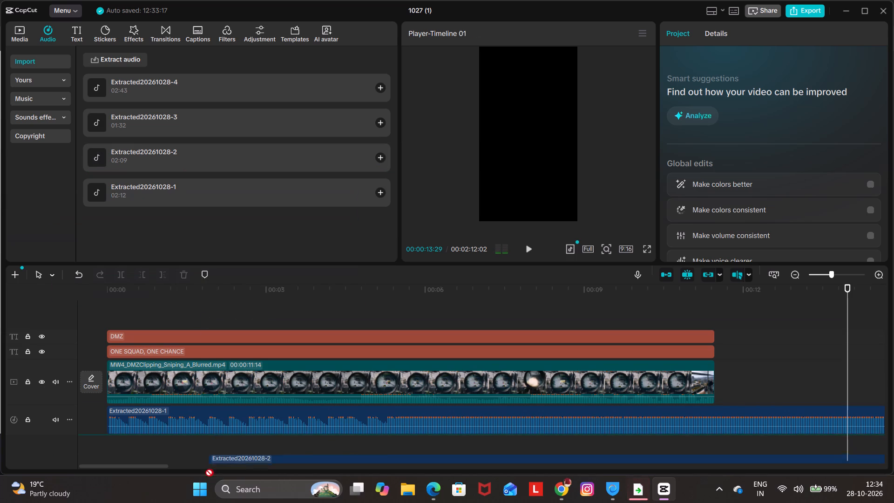
left_click_drag(205, 469, 108, 449)
left_click(132, 416)
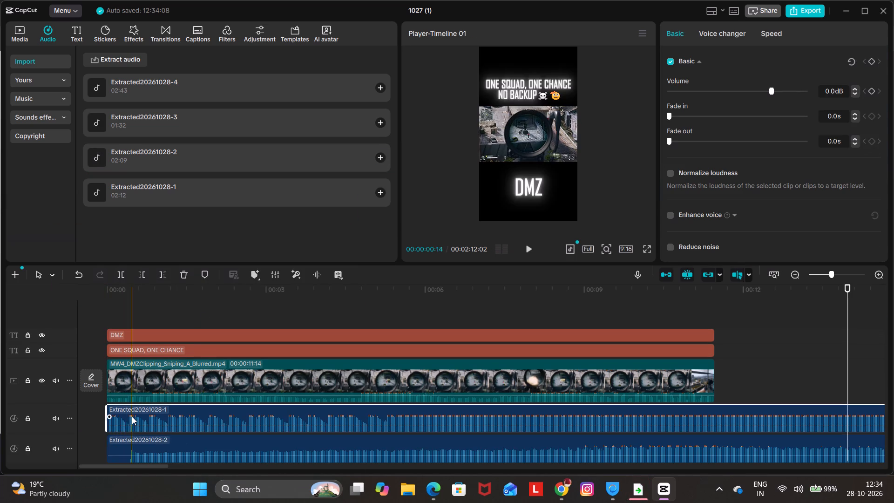
key("Delete")
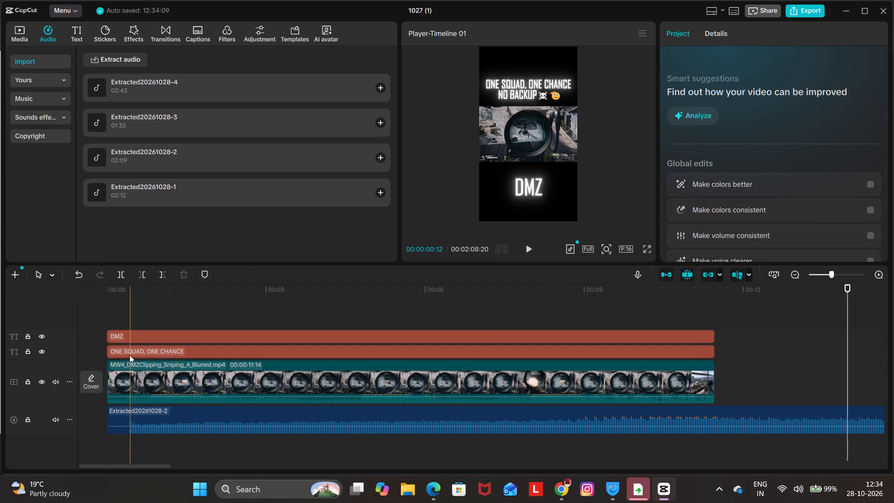
Play the edit from the beginning and scrub past the clip's end to check the new soundtrack against the gameplay.
left_click(101, 313)
key("space")
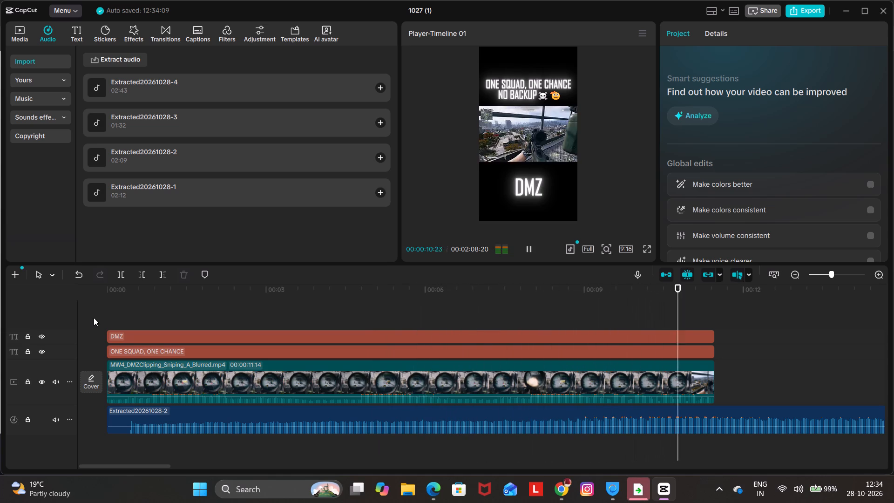
left_click(634, 318)
left_click_drag(632, 312, 585, 318)
left_click(636, 315)
left_click_drag(636, 315, 856, 314)
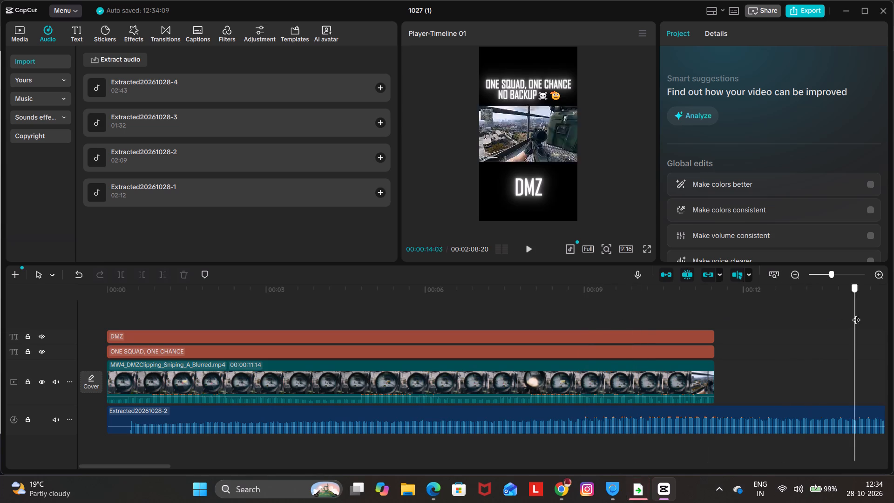
left_click_drag(856, 314, 881, 313)
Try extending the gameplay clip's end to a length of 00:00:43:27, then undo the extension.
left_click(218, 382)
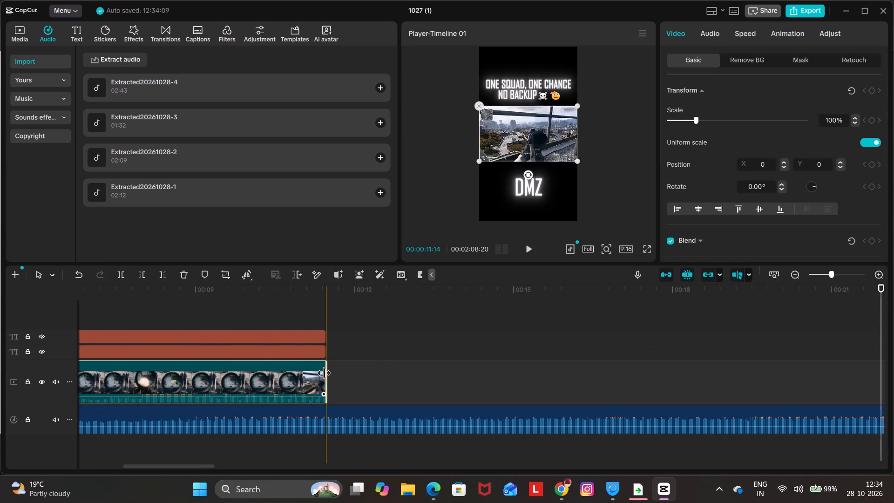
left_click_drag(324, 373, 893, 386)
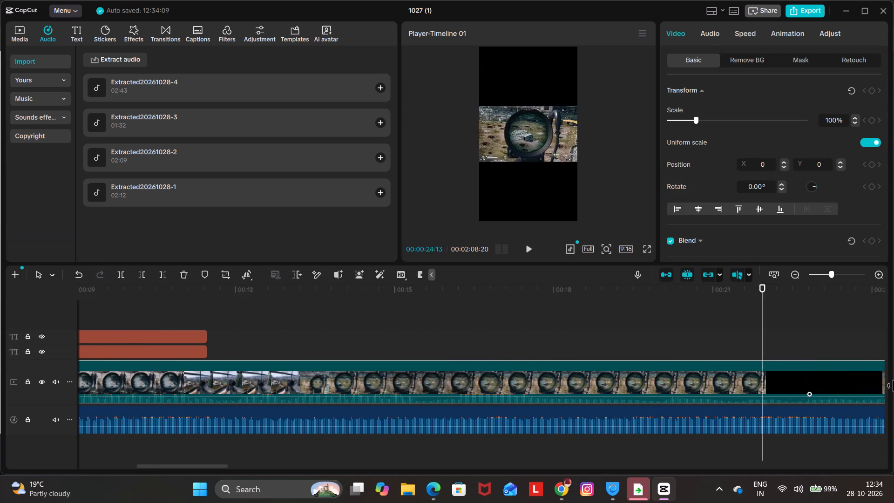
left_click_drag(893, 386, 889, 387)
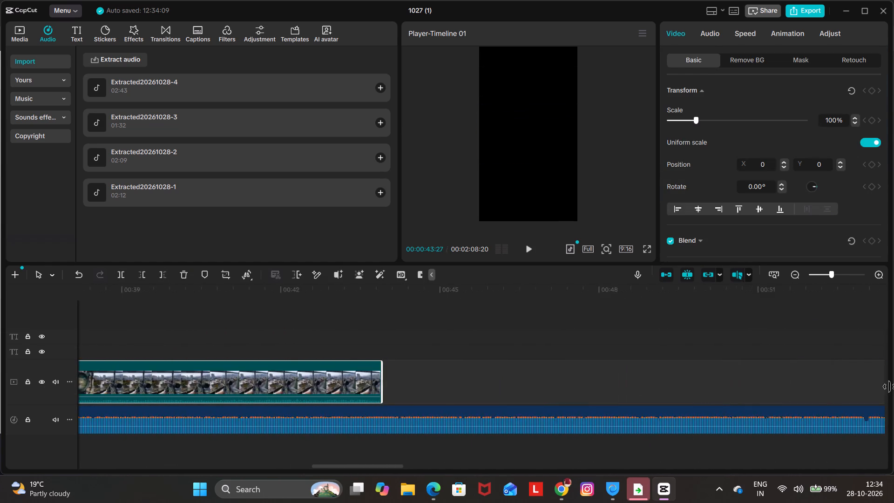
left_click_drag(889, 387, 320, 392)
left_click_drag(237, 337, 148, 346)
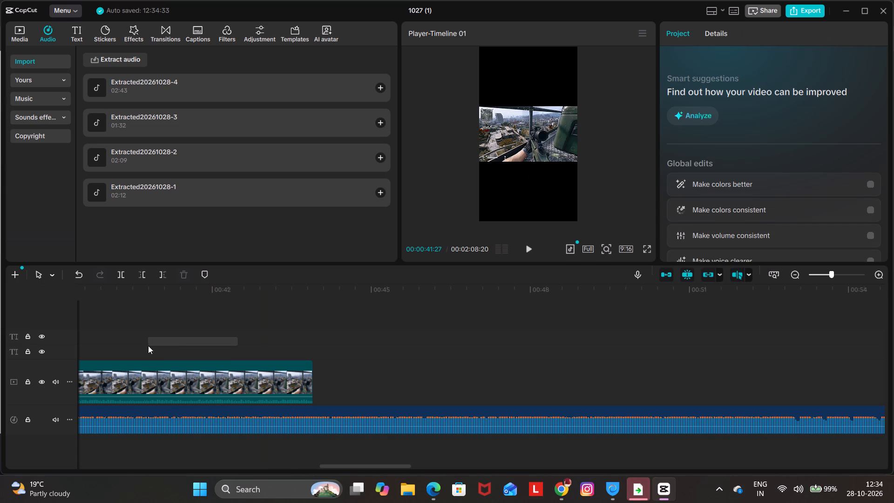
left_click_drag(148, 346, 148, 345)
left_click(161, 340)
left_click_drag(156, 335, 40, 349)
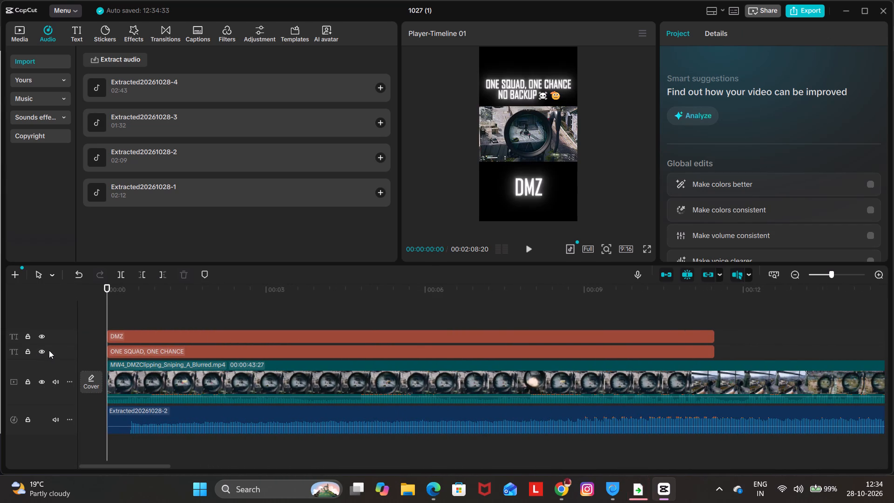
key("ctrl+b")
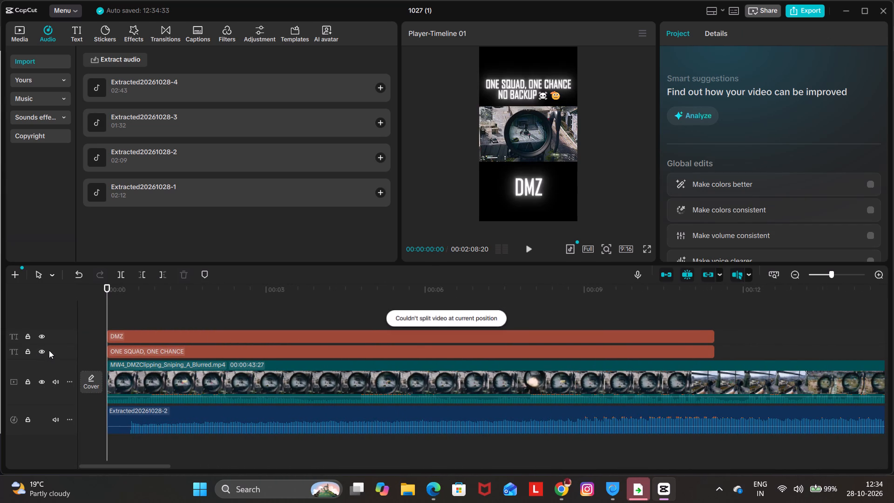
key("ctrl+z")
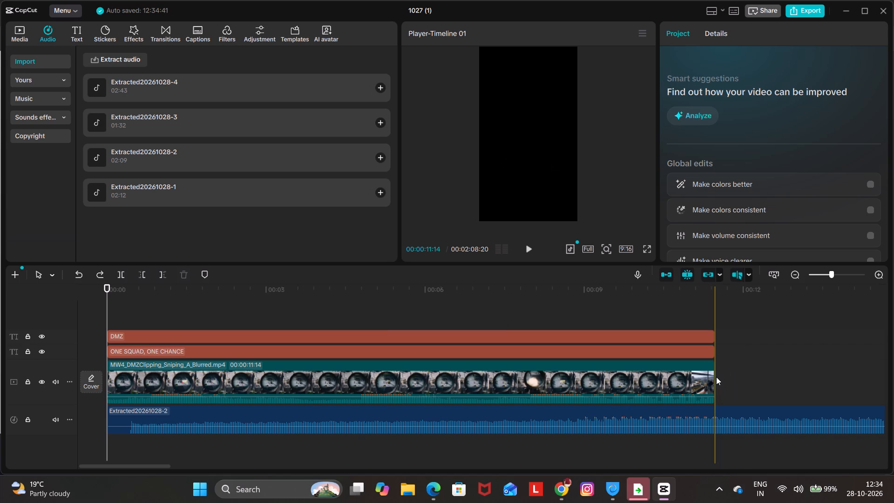
Extend the end of the gameplay clip to the full length of its source footage.
left_click(716, 377)
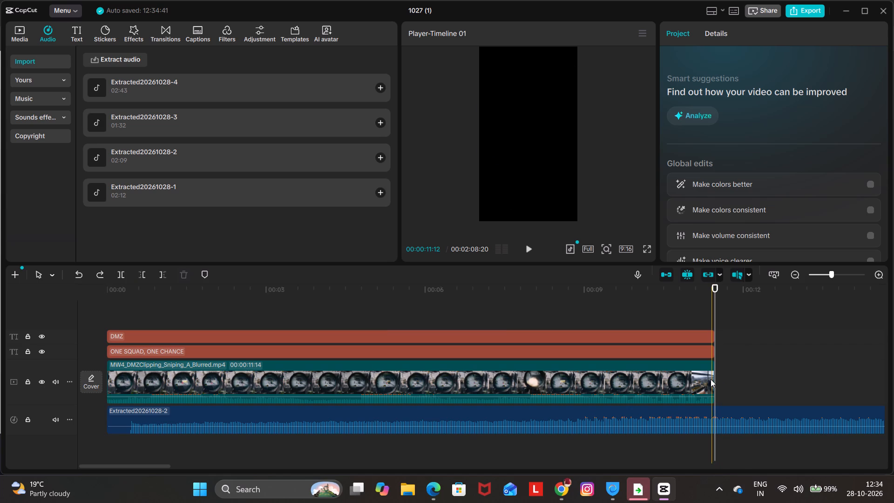
left_click(711, 379)
left_click_drag(718, 379, 745, 377)
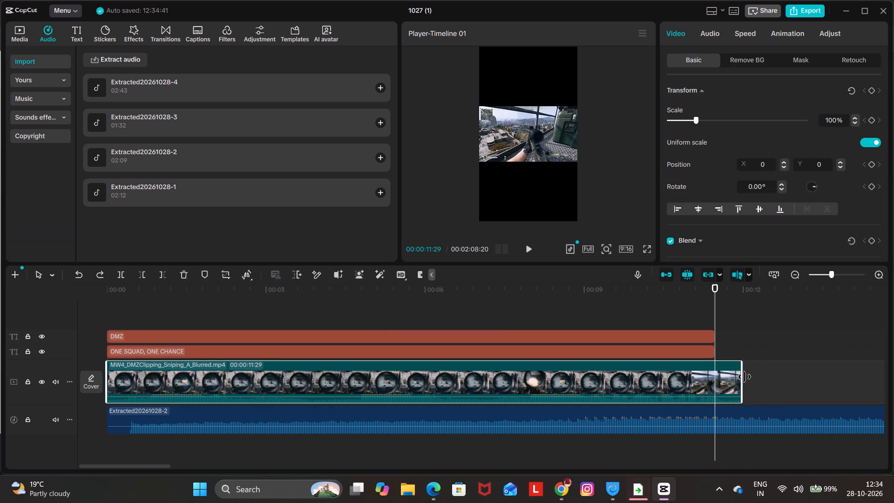
left_click_drag(745, 377, 893, 390)
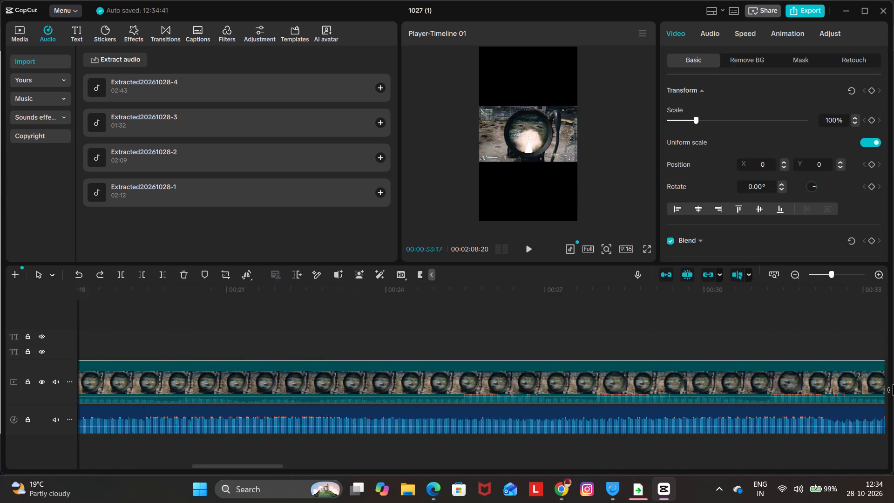
left_click_drag(893, 390, 519, 379)
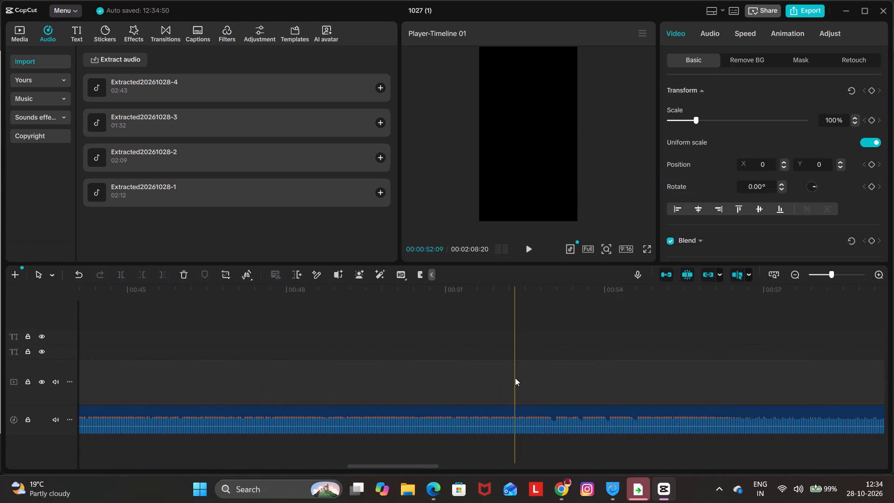
Split the gameplay clip where the captions end at 00:00:11:14 and trim away the second part's start up to 00:00:12:28.
left_click(452, 361)
left_click_drag(452, 361, 172, 387)
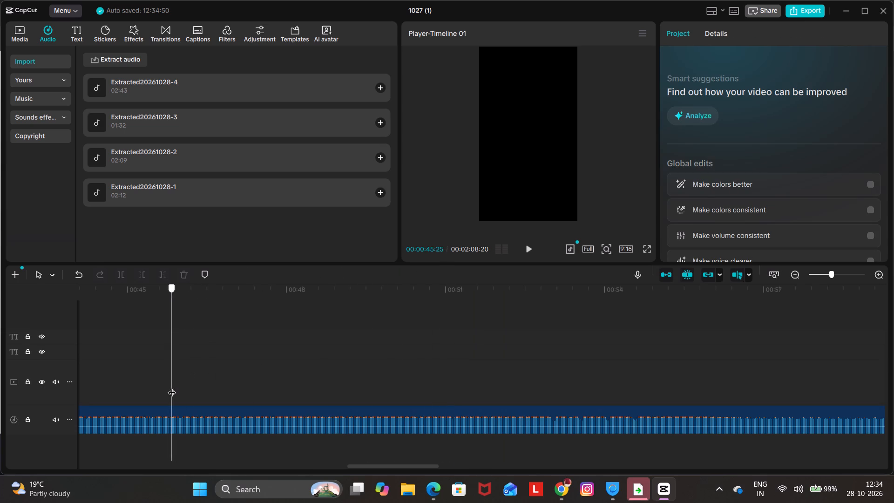
left_click_drag(172, 387, 605, 354)
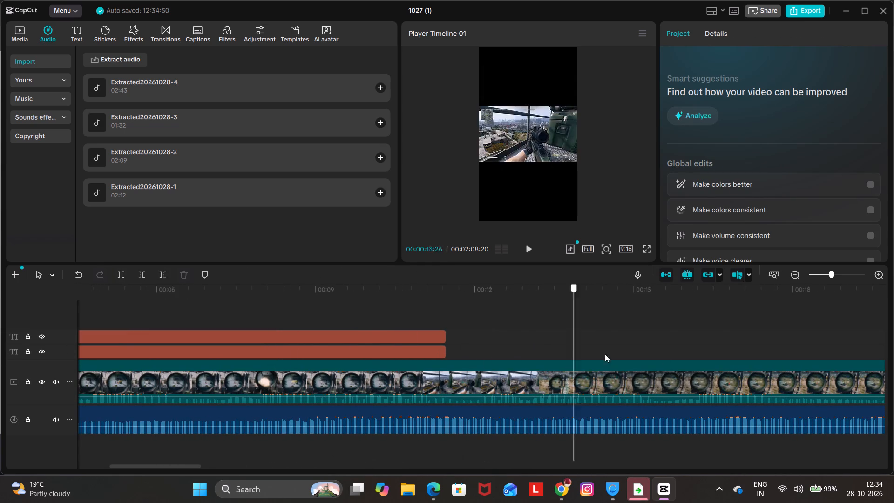
left_click_drag(605, 354, 549, 360)
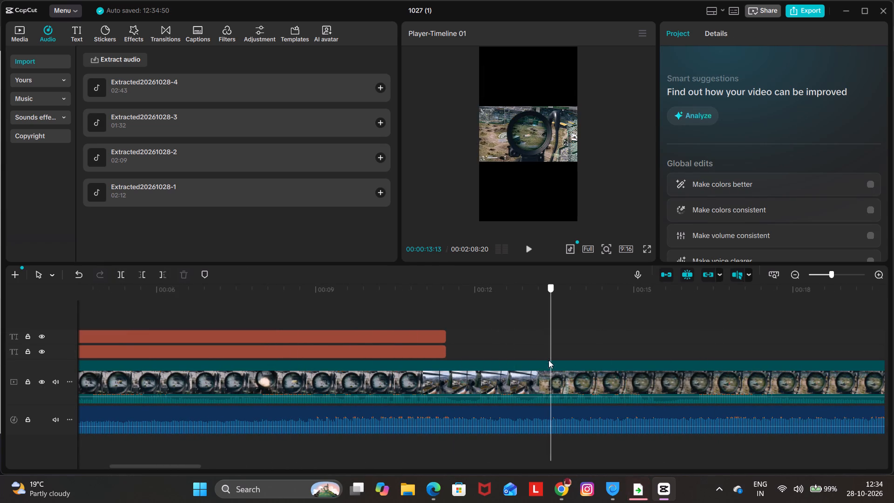
left_click_drag(549, 360, 447, 378)
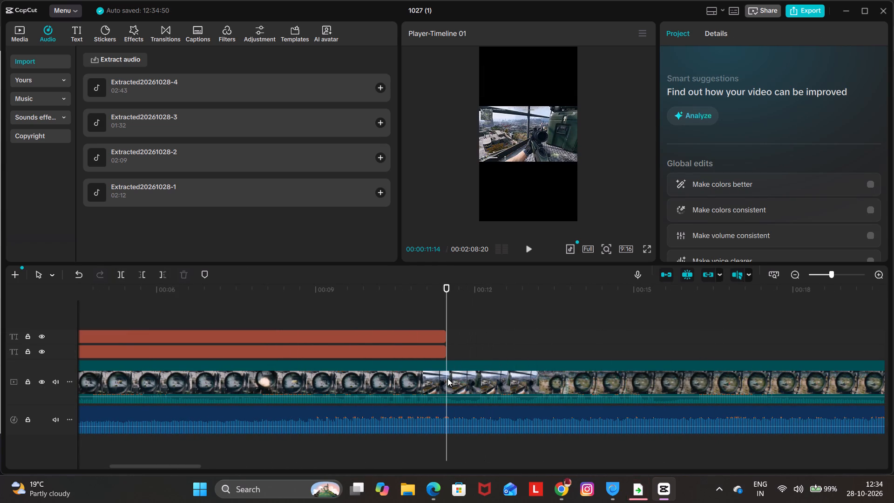
left_click(447, 380)
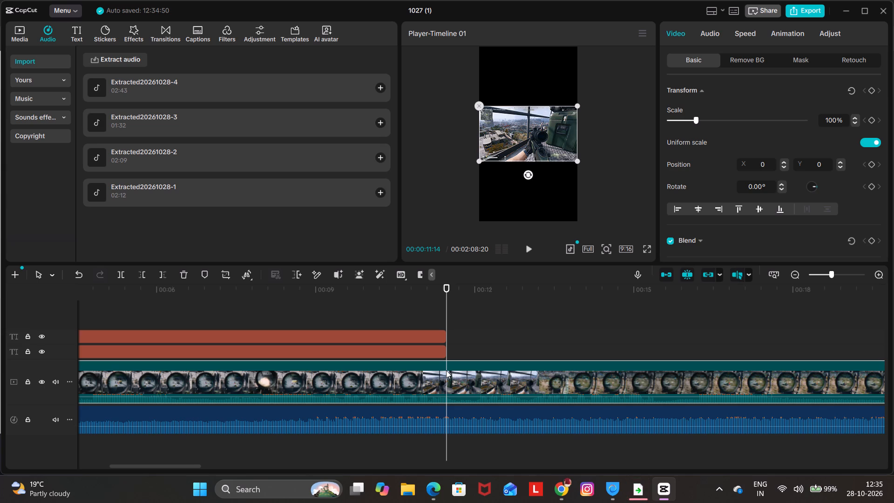
key("ctrl+b")
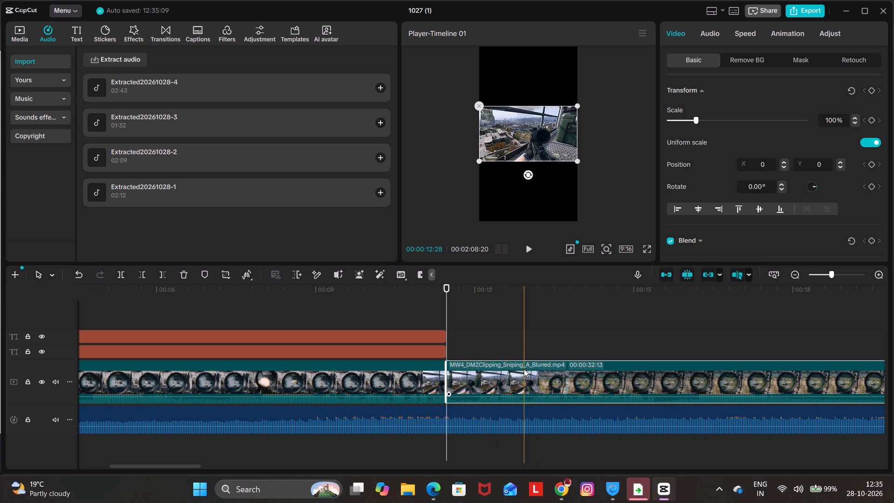
key("q")
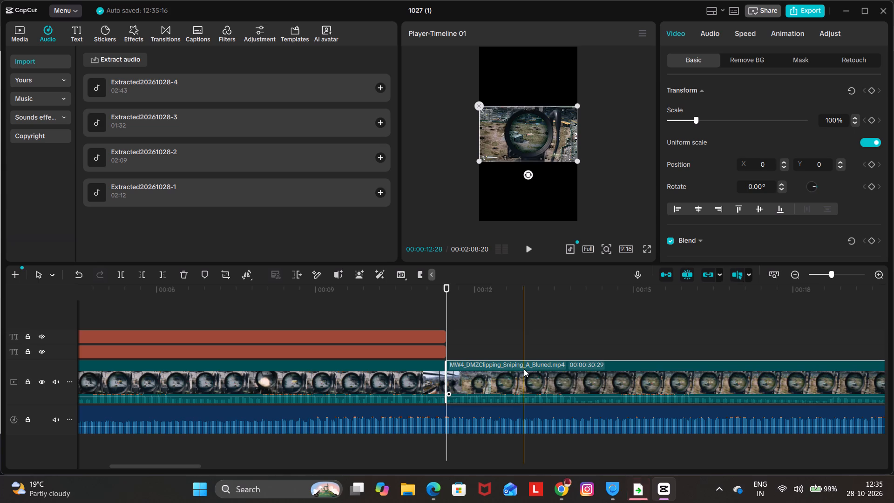
Play across the new cut at the end of the captions to review the gameplay that follows.
left_click(315, 371)
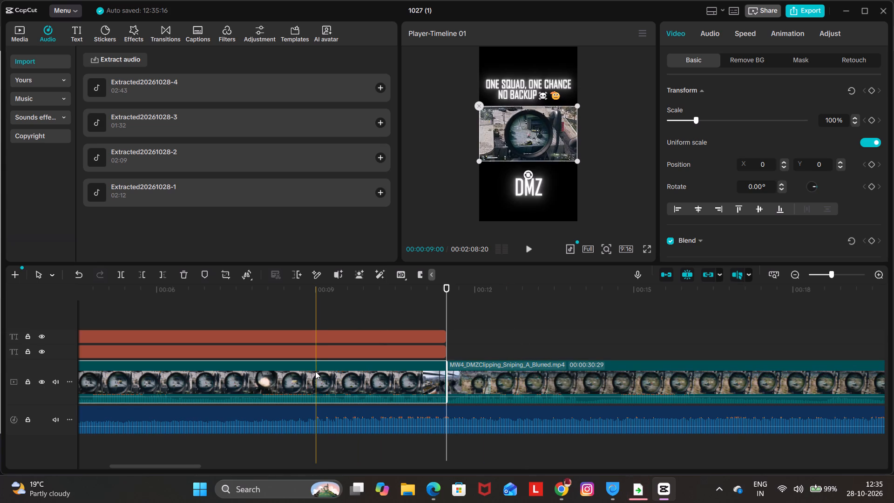
key("space")
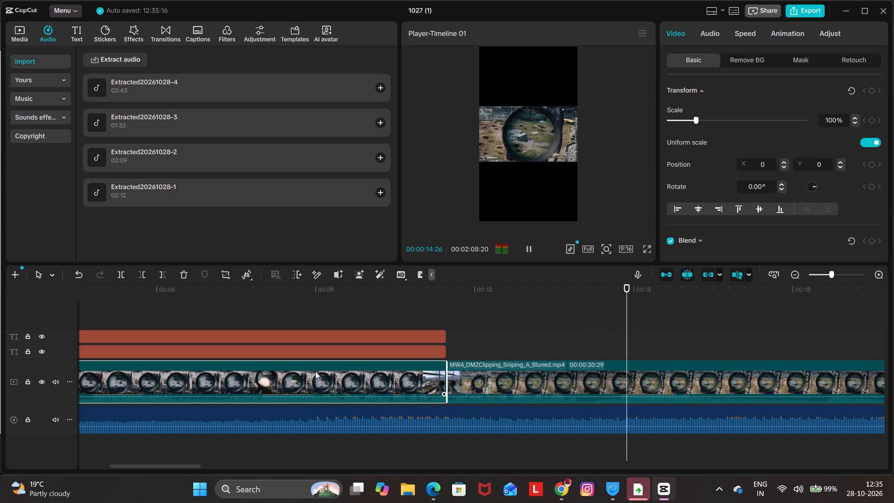
left_click(488, 322)
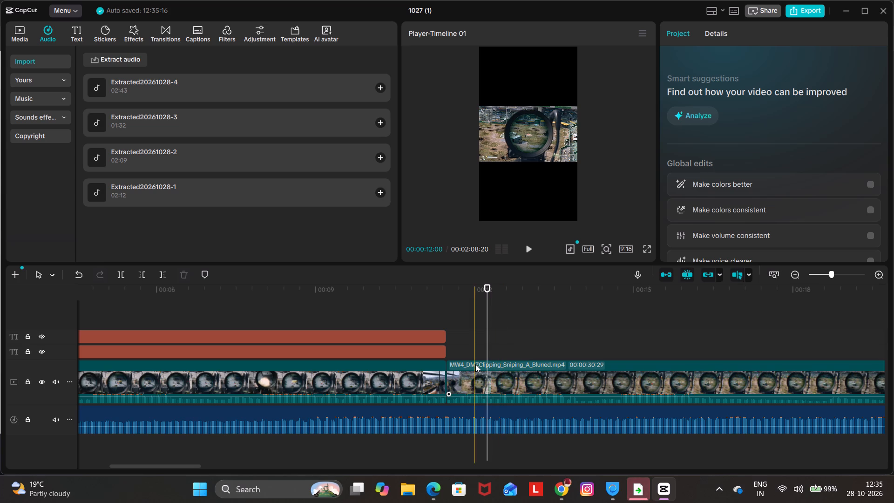
Split the second gameplay segment at about 00:00:12:18 and trim away the following part's start up to 00:00:14:12.
left_click(508, 364)
key("ctrl+b")
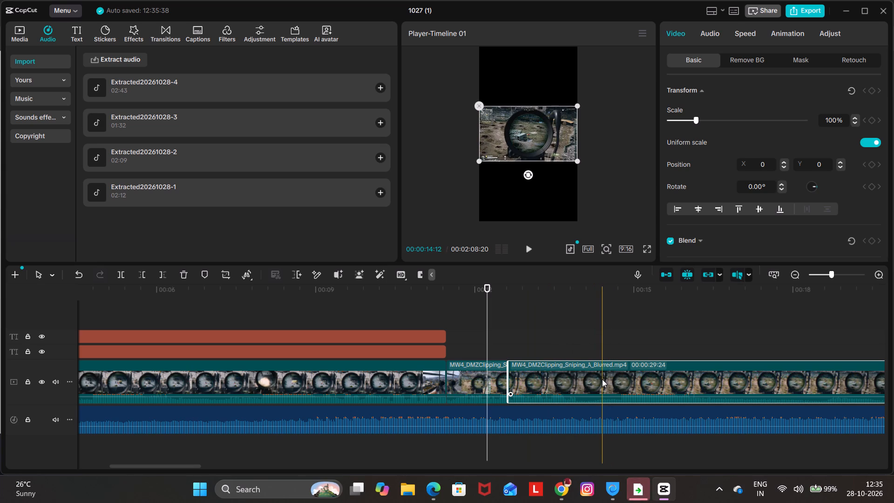
key("q")
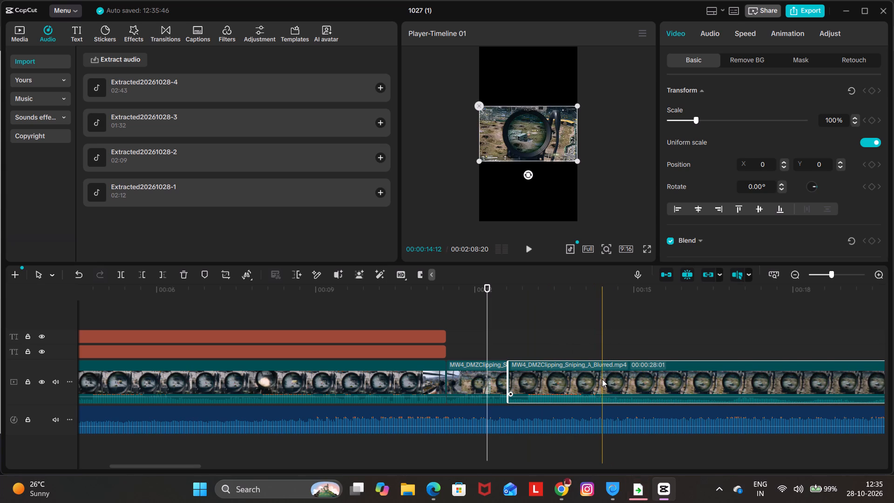
key("ctrl+z")
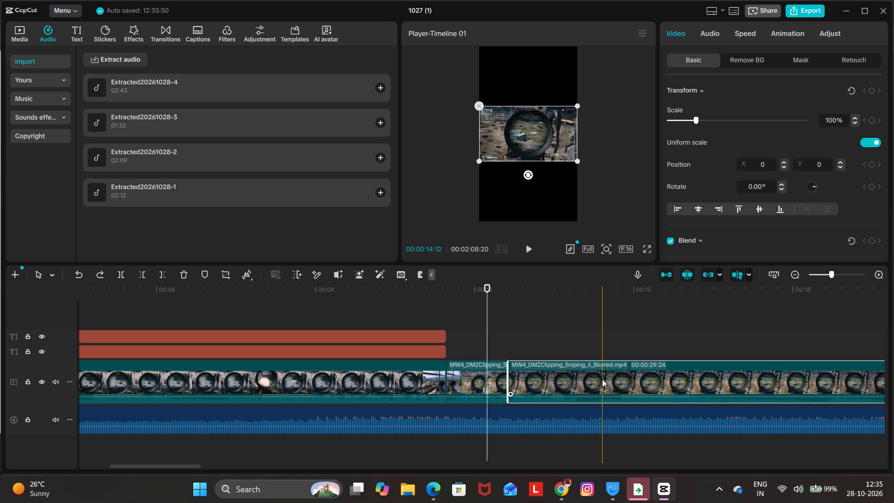
left_click(602, 379)
key("q")
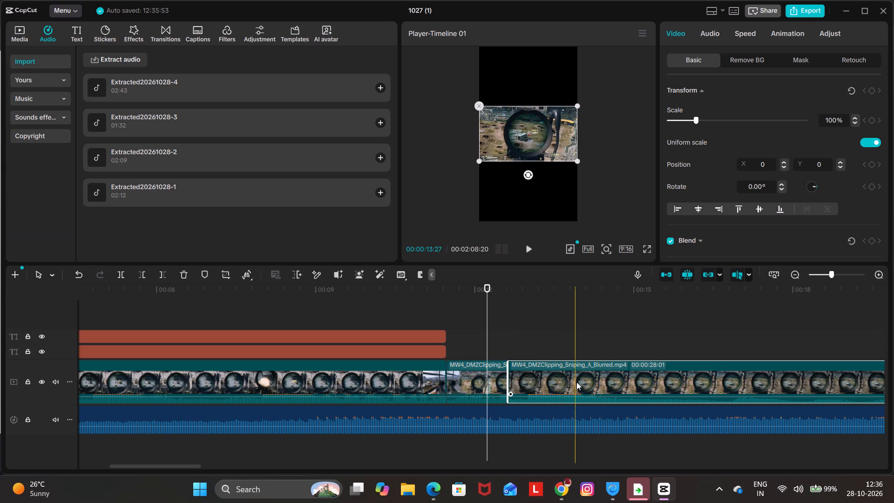
Split the gameplay at about 00:00:13:27, 00:00:20:22 and 00:00:22:15, and delete the segment between the first two cuts.
key("ctrl+b")
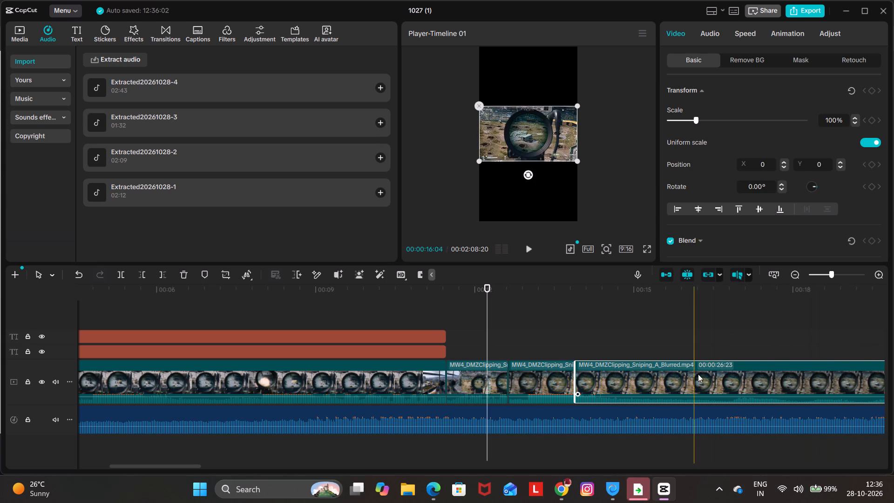
left_click(689, 328)
left_click_drag(689, 328, 804, 344)
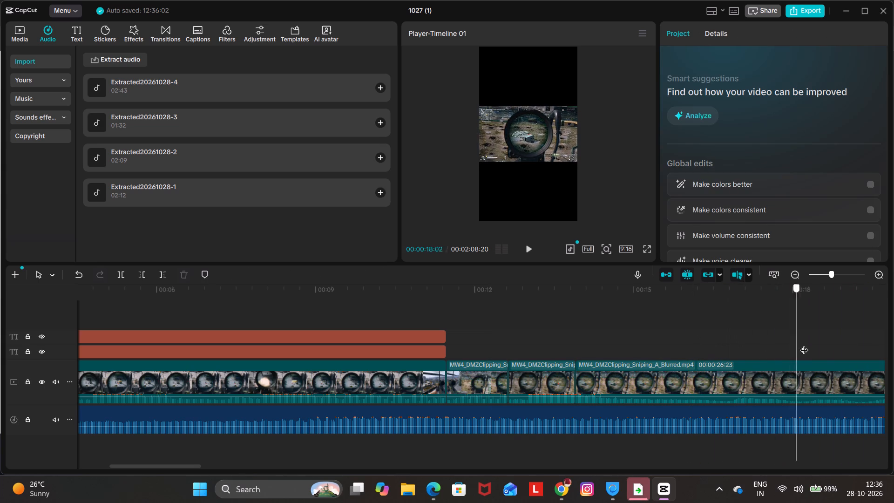
left_click_drag(804, 344, 637, 353)
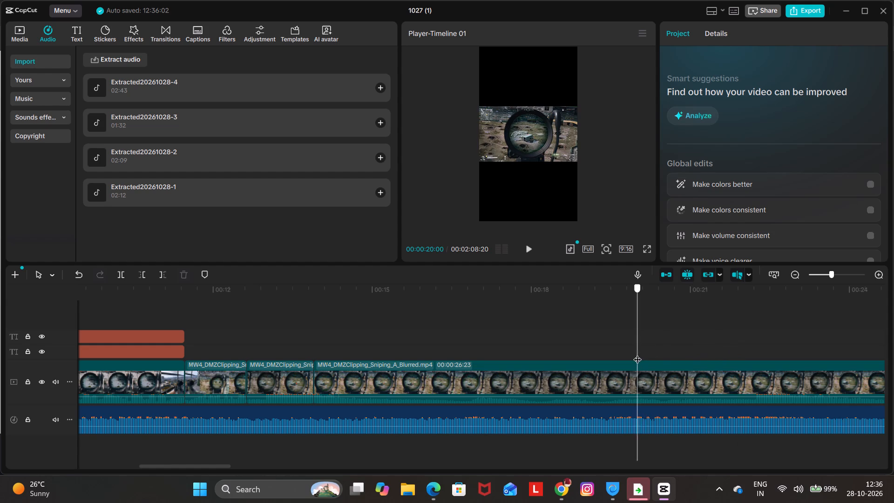
left_click_drag(637, 353, 731, 354)
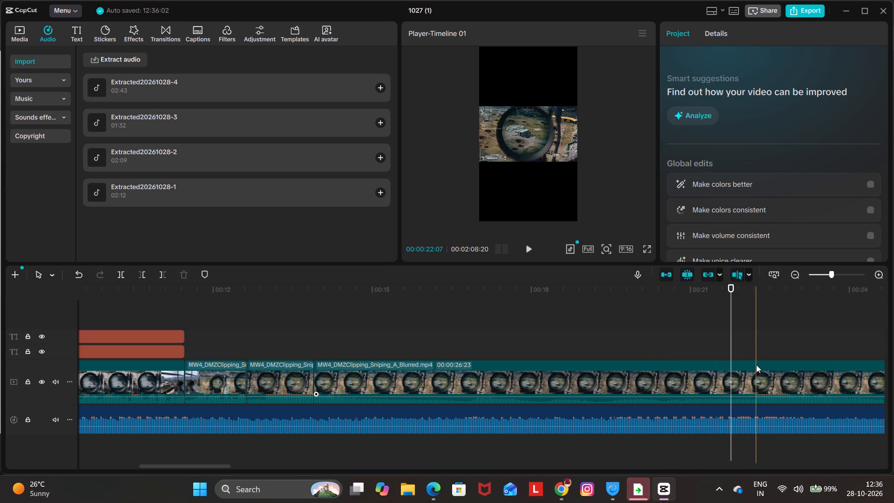
left_click(676, 367)
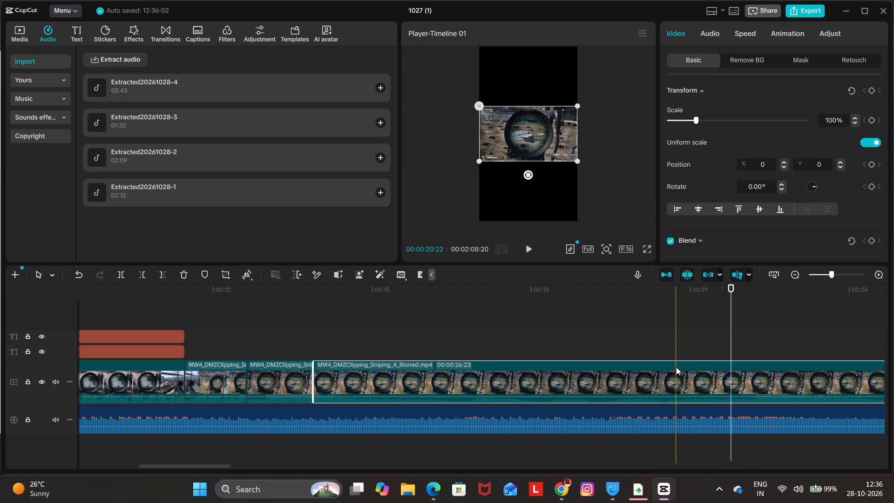
key("ctrl+b")
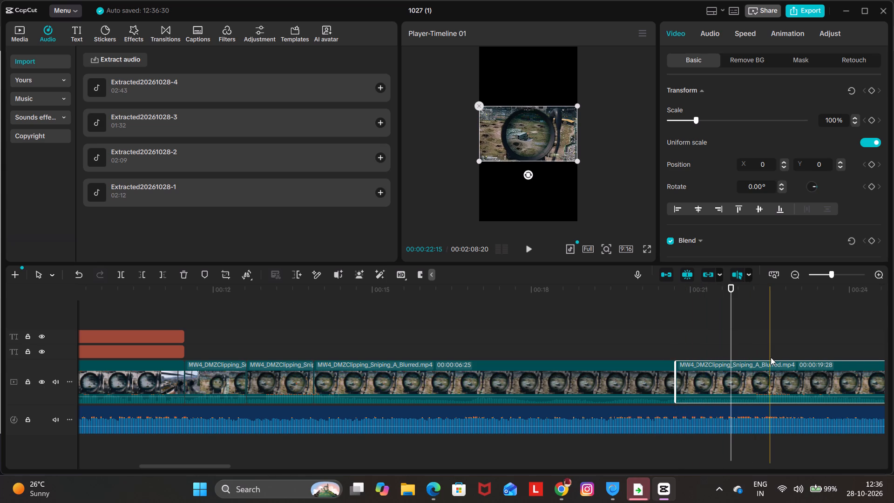
key("ctrl+b")
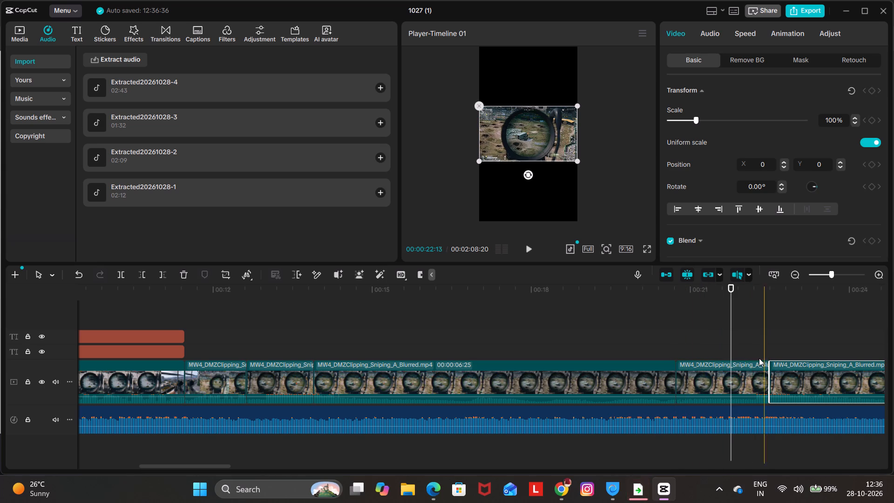
left_click(625, 380)
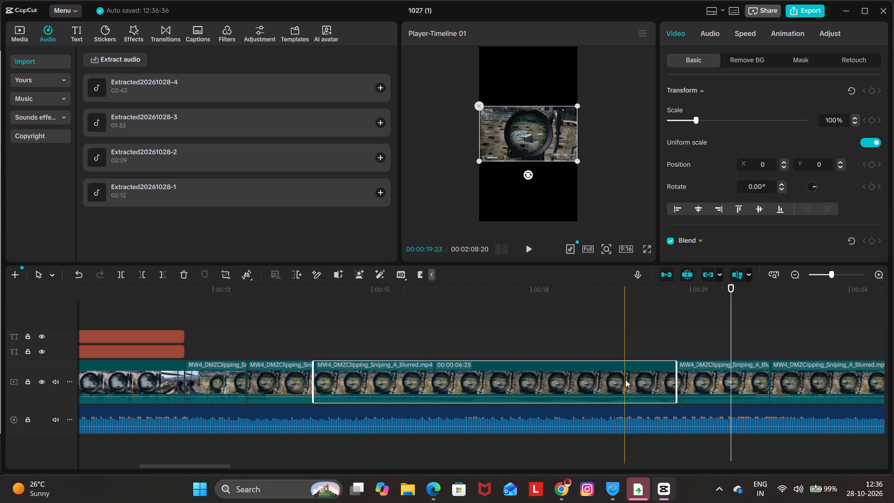
key("Delete")
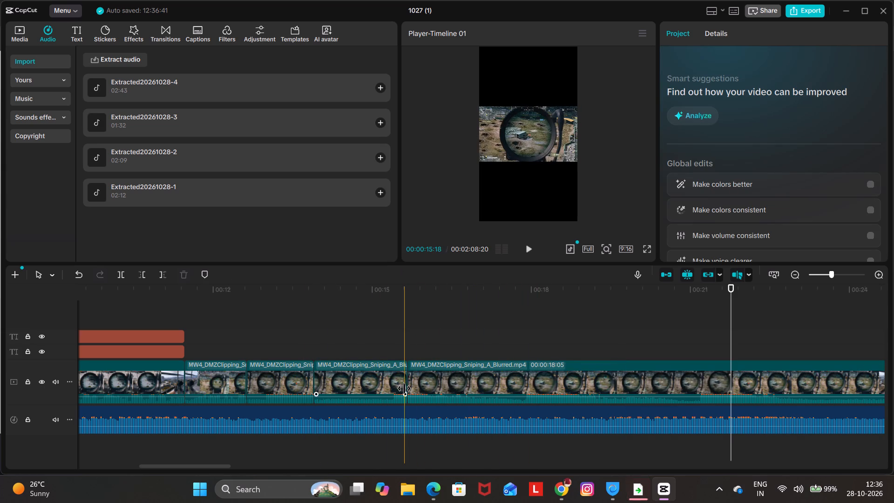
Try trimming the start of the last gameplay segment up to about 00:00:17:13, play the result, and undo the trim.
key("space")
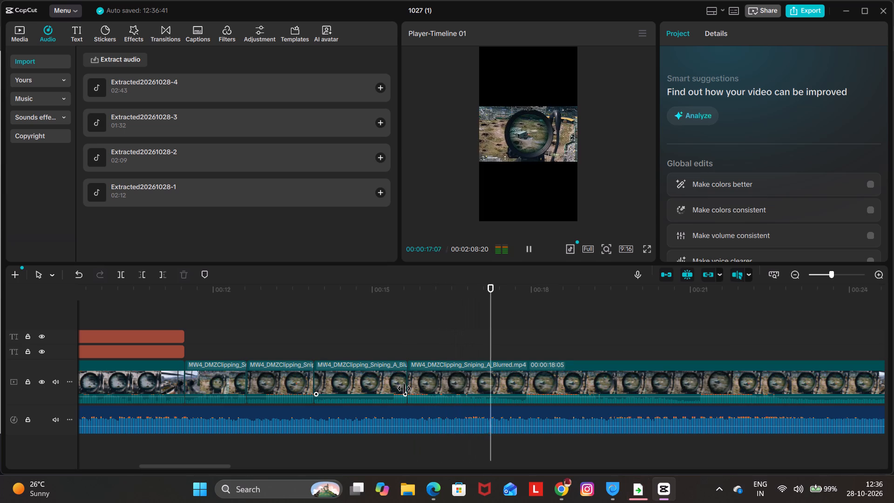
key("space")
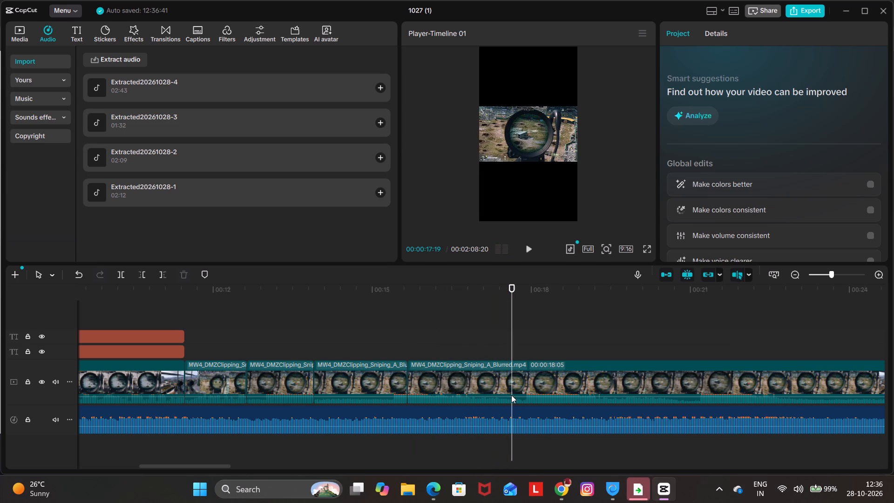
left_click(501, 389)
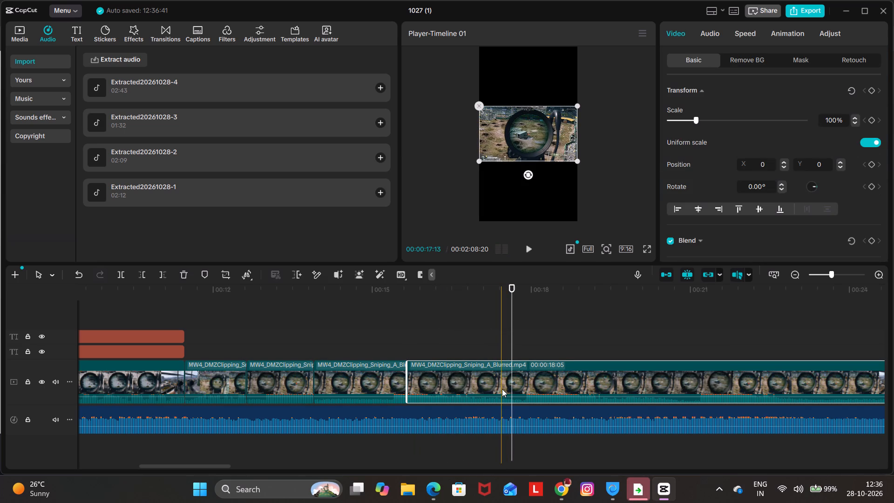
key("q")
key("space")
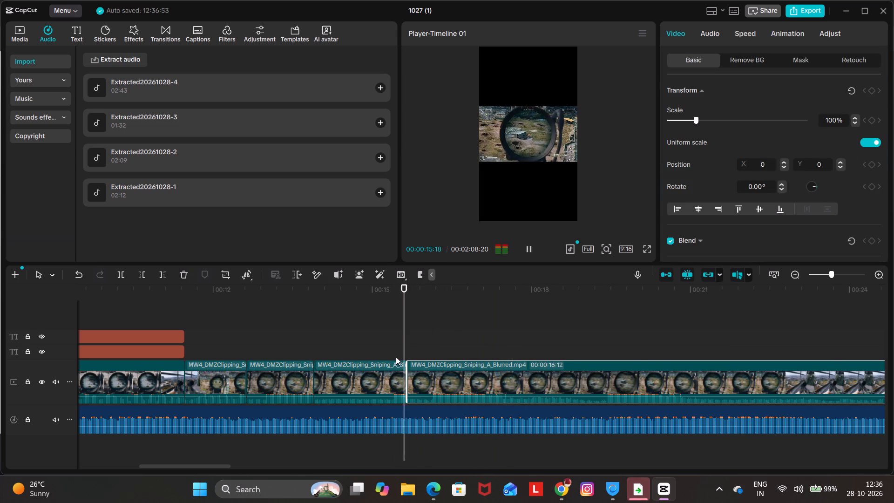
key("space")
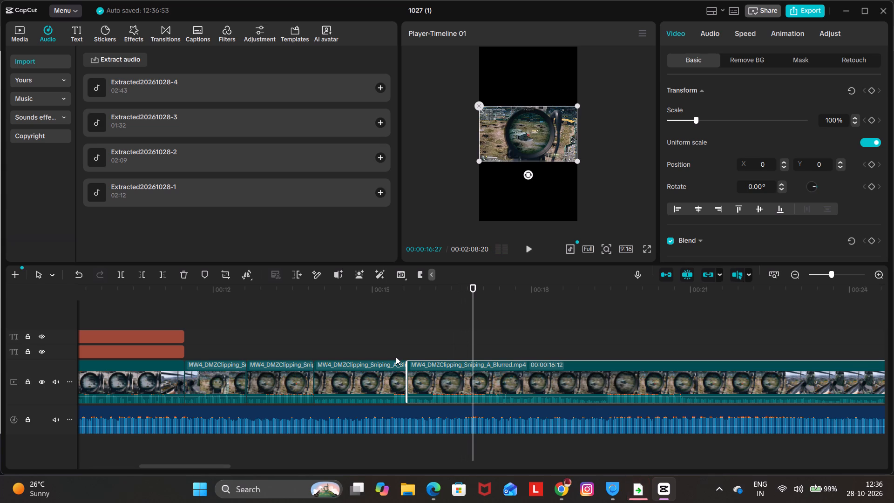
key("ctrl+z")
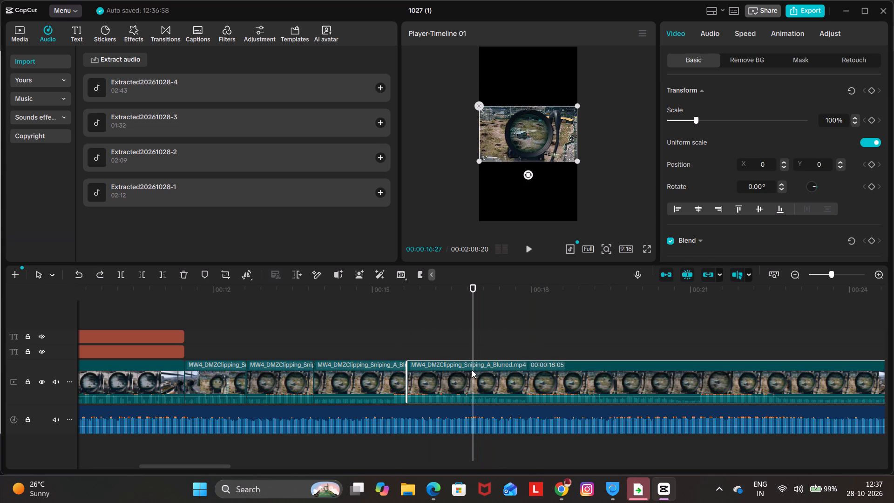
Trim the start of the last gameplay segment up to 00:00:16:27 and play the result.
key("q")
key("space")
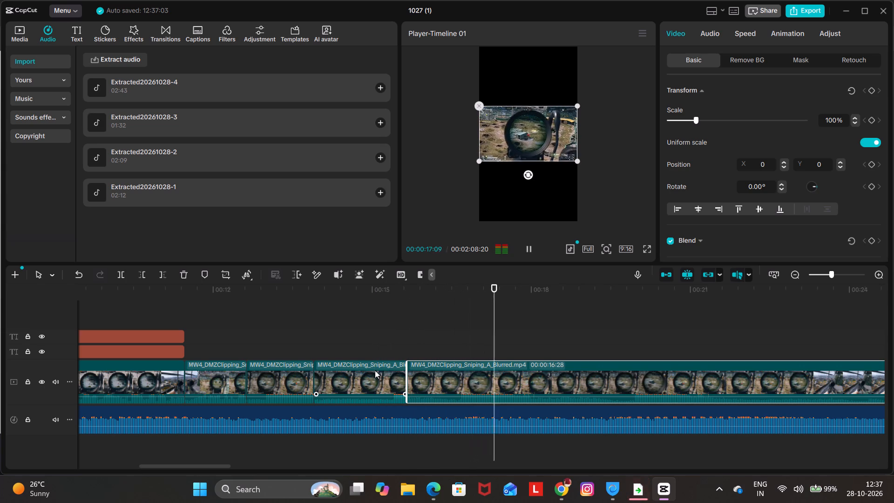
key("space")
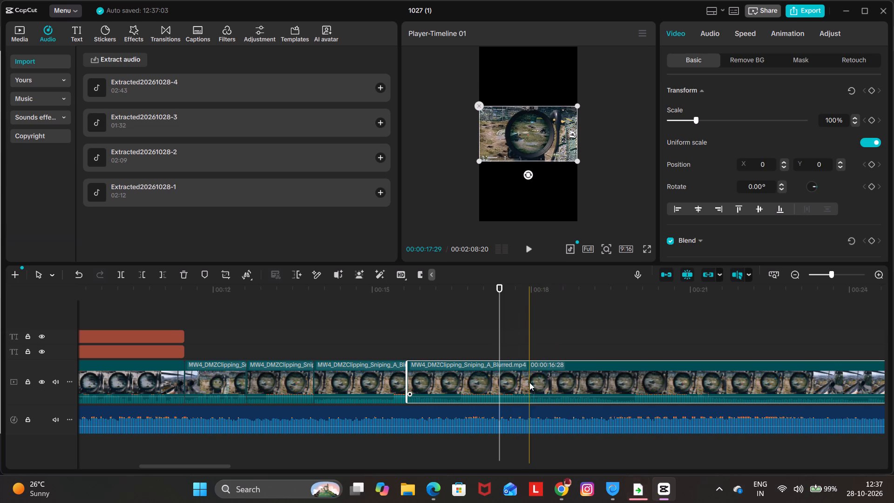
Split the last gameplay segment at about 00:00:17:29 and trim the following part's start up to 00:00:19:04.
key("ctrl+b")
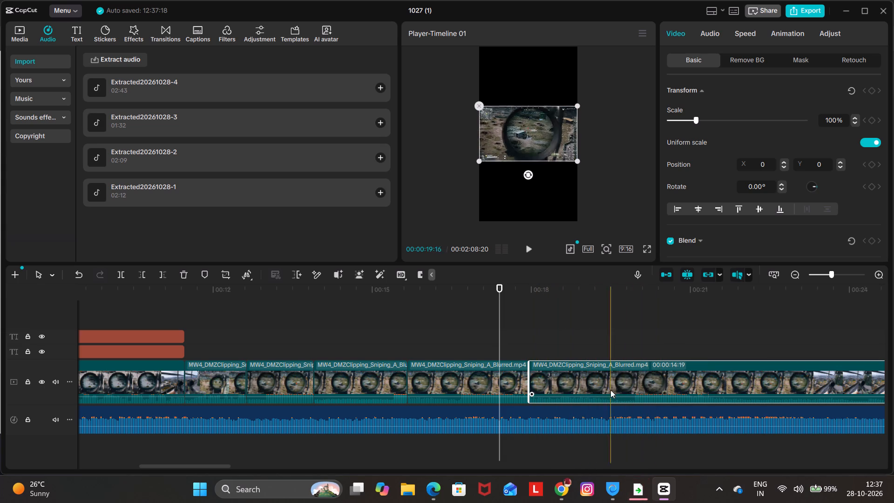
key("space")
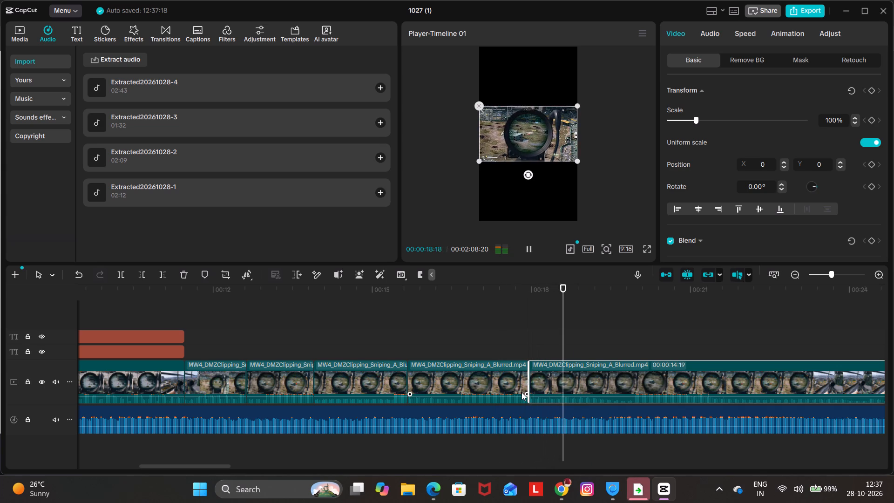
key("space")
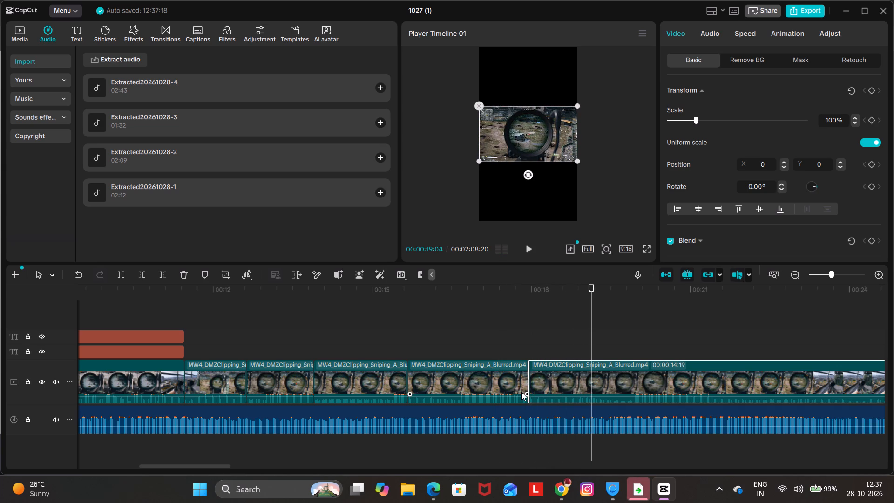
key("q")
Play on through the trimmed gameplay and split its last segment at 00:00:20:14.
key("space")
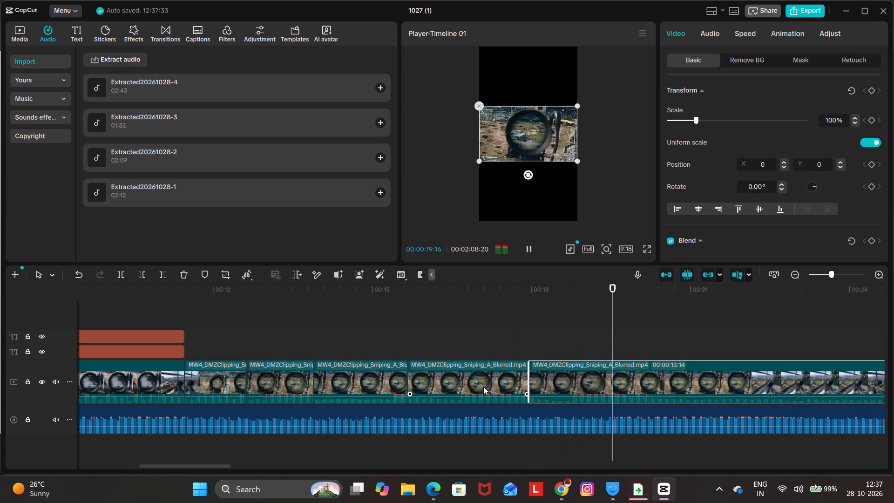
key("space")
key("space")
key("space")
key("space")
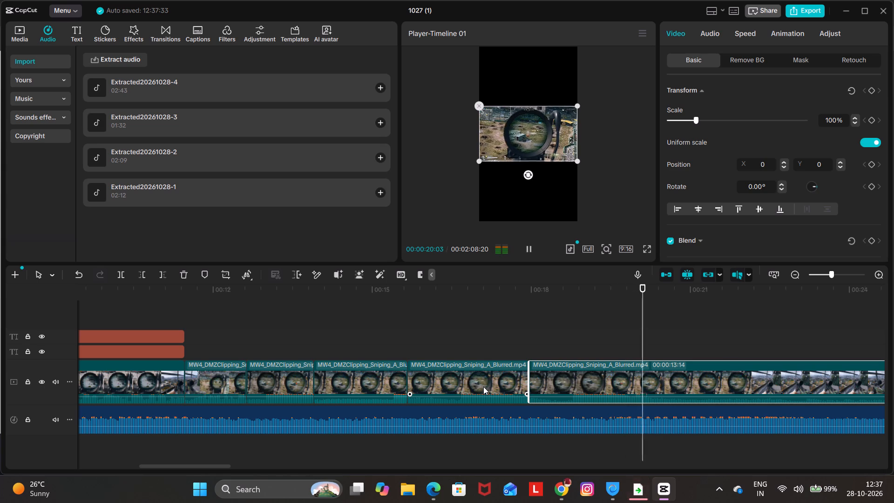
key("space")
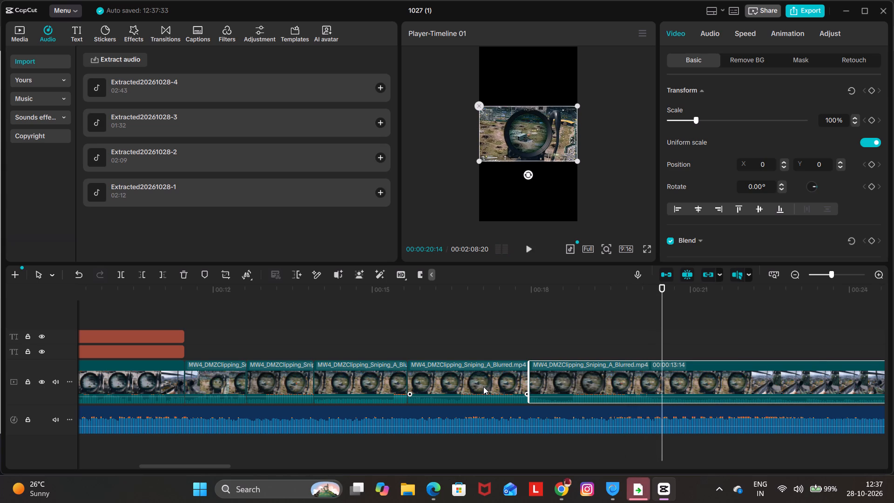
key("ctrl+b")
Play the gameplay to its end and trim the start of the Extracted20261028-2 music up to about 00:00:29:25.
key("space")
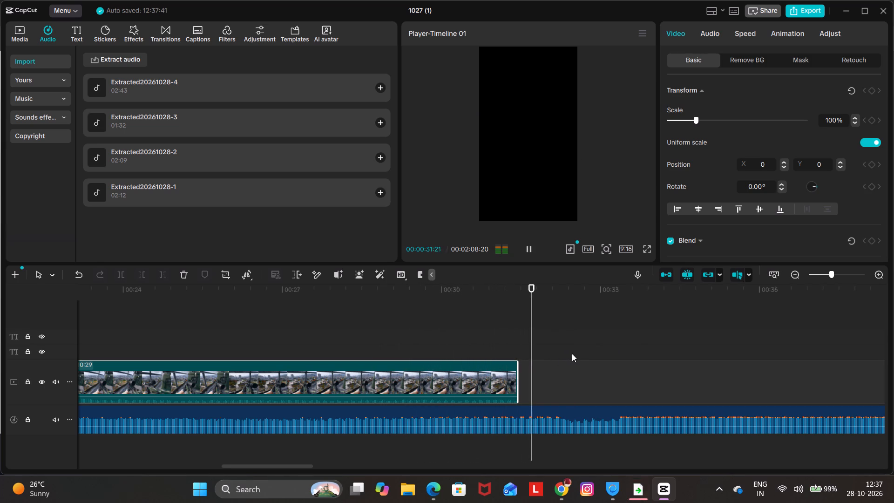
left_click(447, 379)
left_click(588, 331)
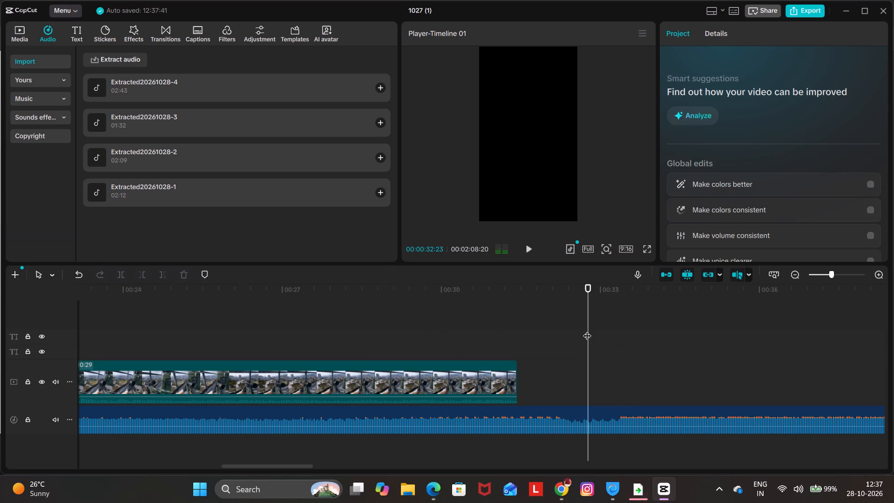
left_click(433, 421)
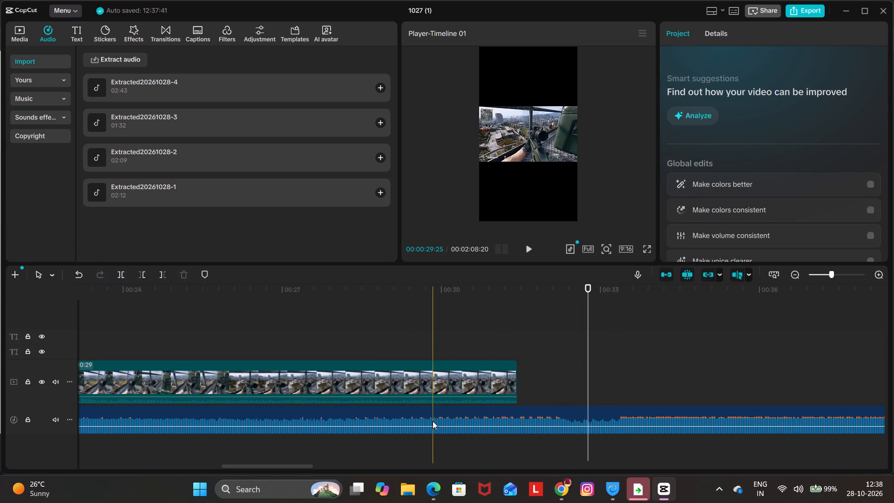
key("q")
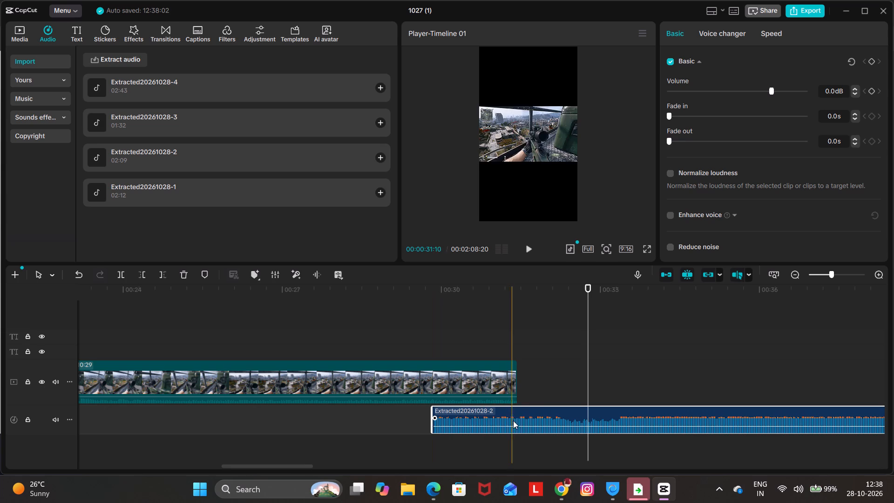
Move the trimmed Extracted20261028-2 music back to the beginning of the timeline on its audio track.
left_click(605, 364)
left_click_drag(589, 409, 589, 410)
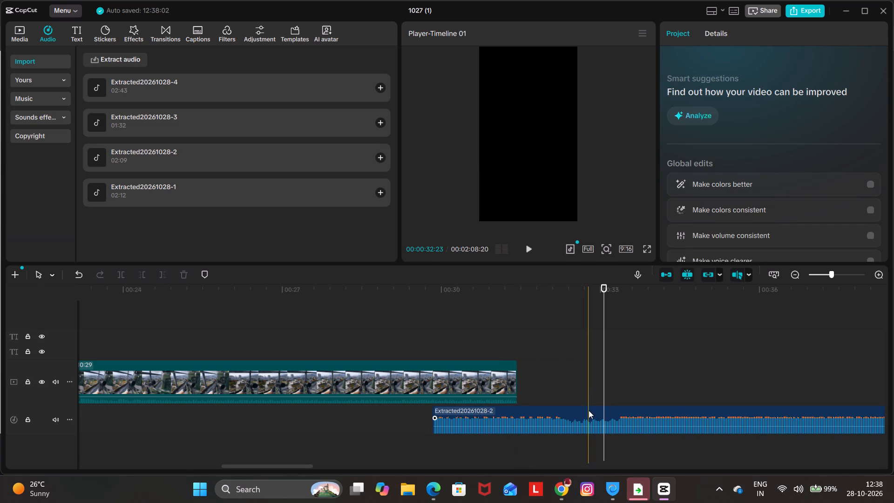
left_click_drag(589, 410, 0, 365)
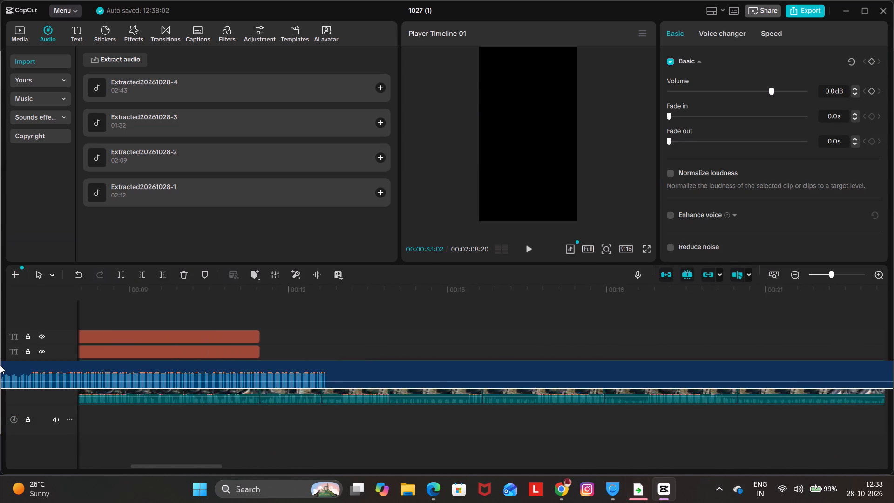
left_click_drag(0, 365, 251, 419)
Play the opening against the repositioned music, split the first gameplay clip at 00:00:02:11, and resume playback.
left_click(124, 313)
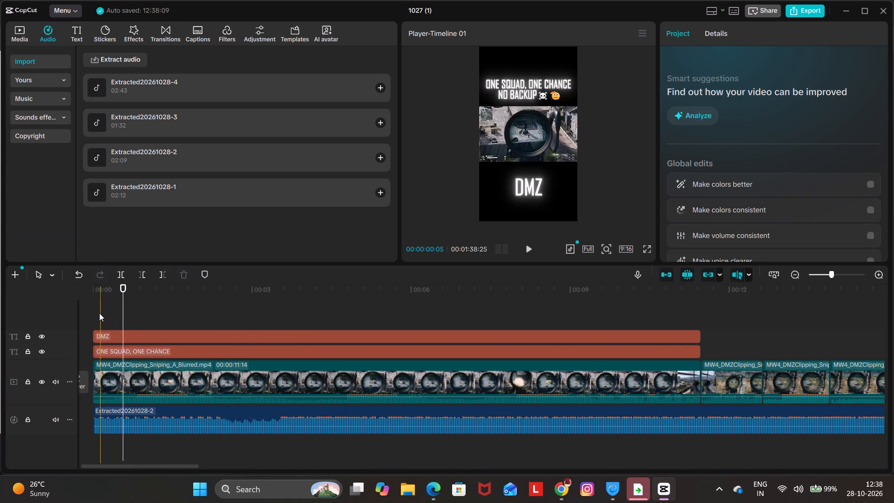
left_click(89, 313)
key("space")
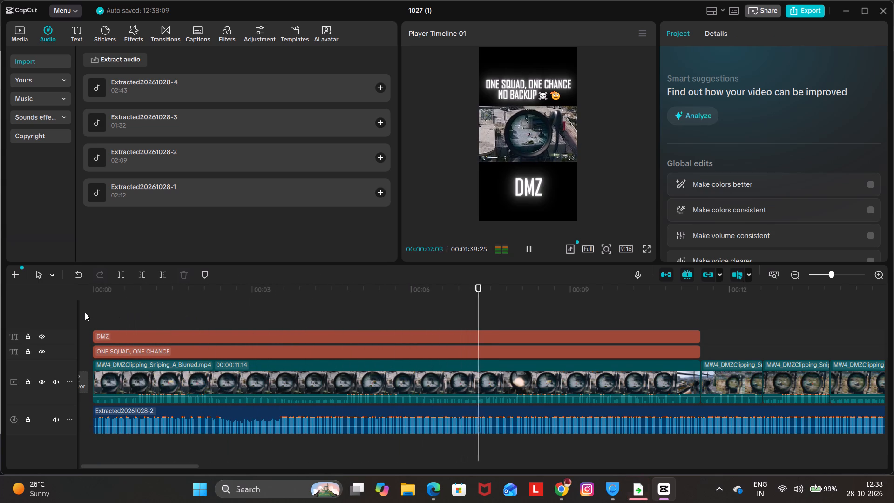
left_click(85, 313)
key("space")
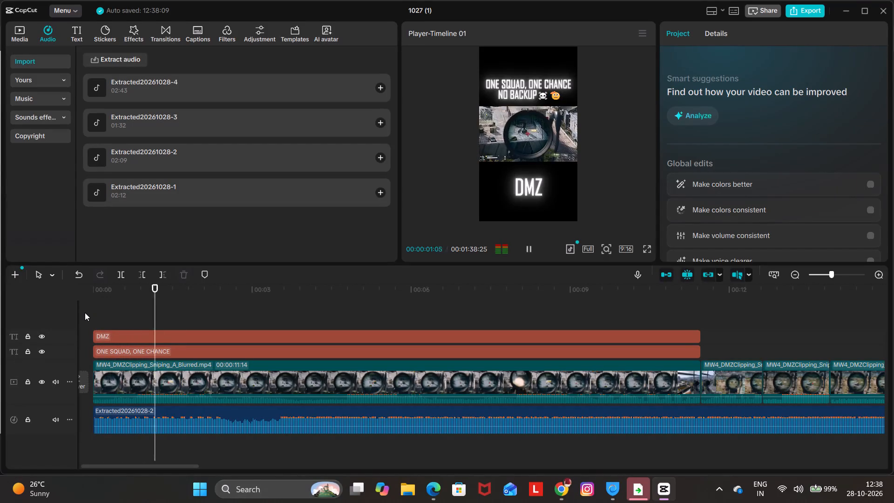
key("space")
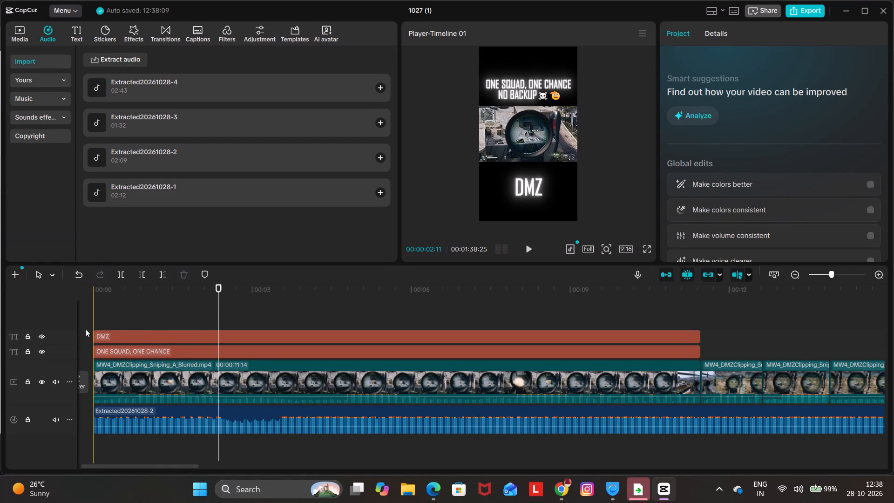
left_click(218, 385)
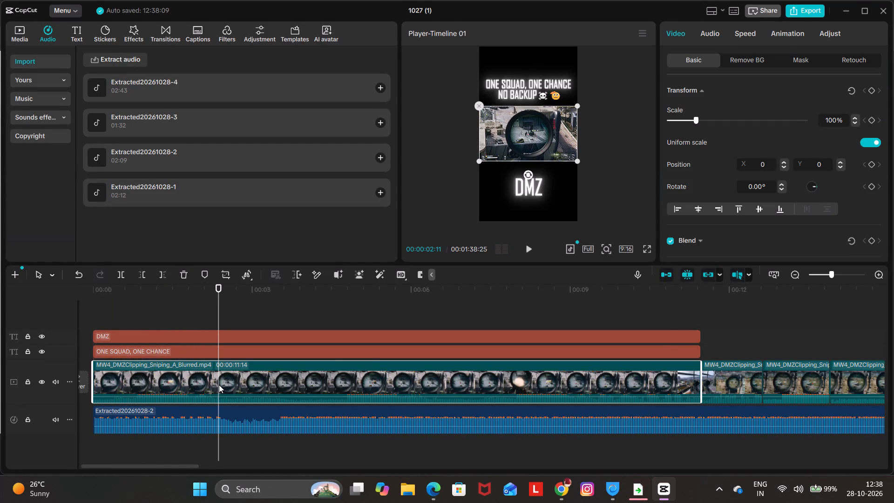
key("ctrl+b")
key("space")
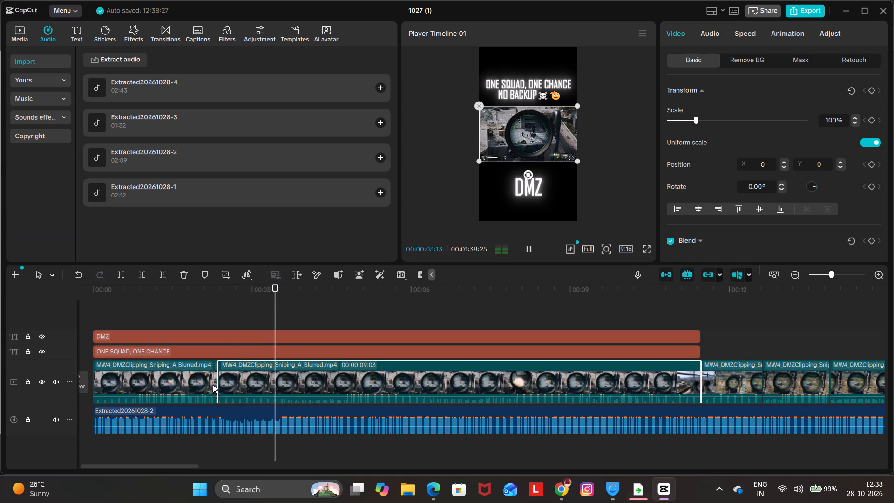
Pause playback and trim the start of the second gameplay clip up to 00:00:03:22.
key("space")
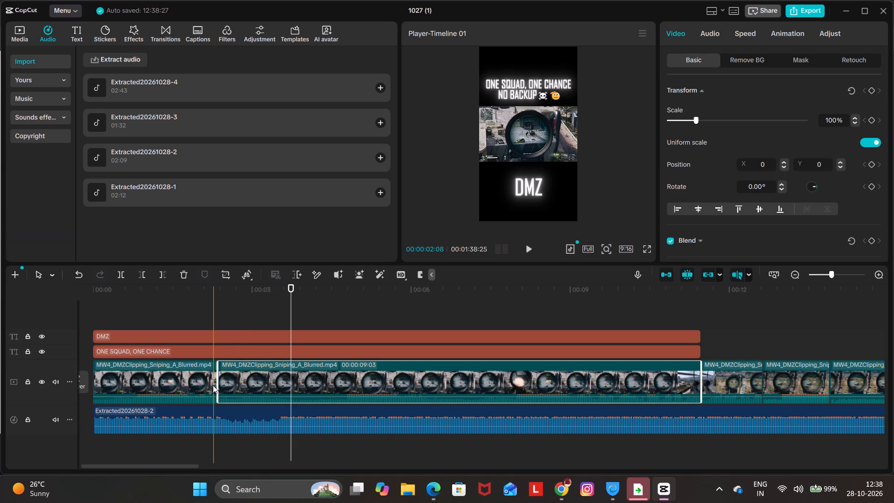
key("q")
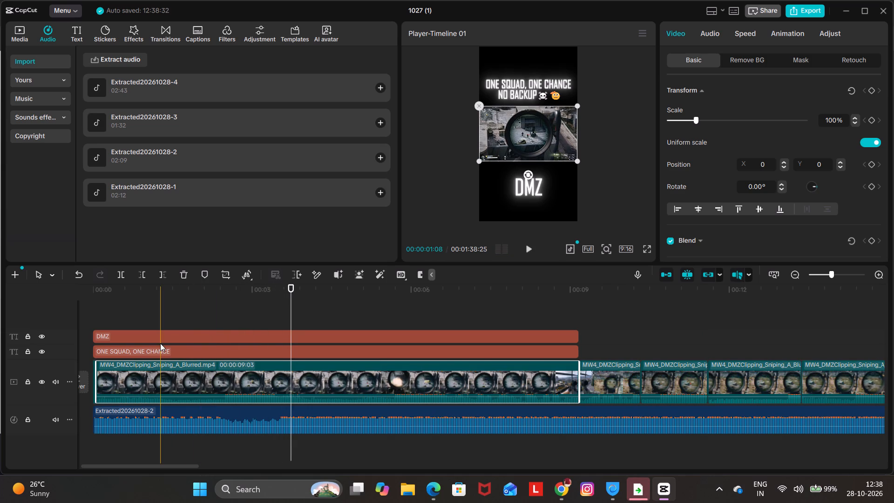
key("ctrl+z")
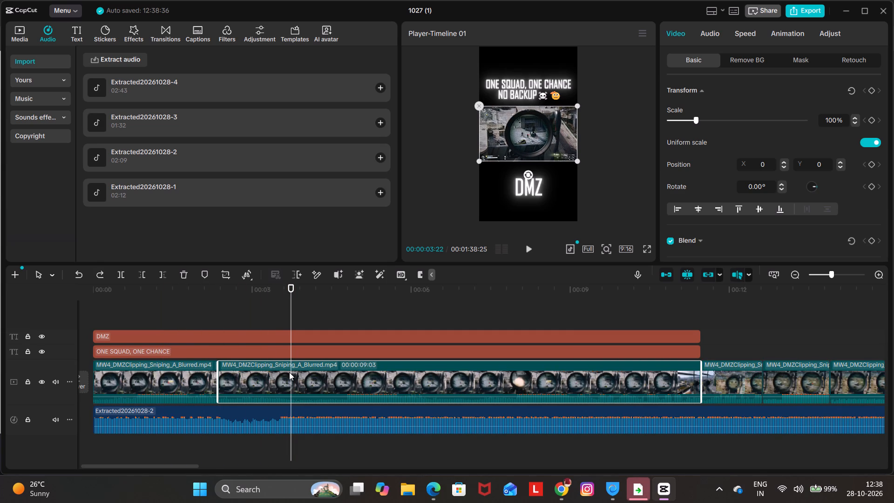
key("q")
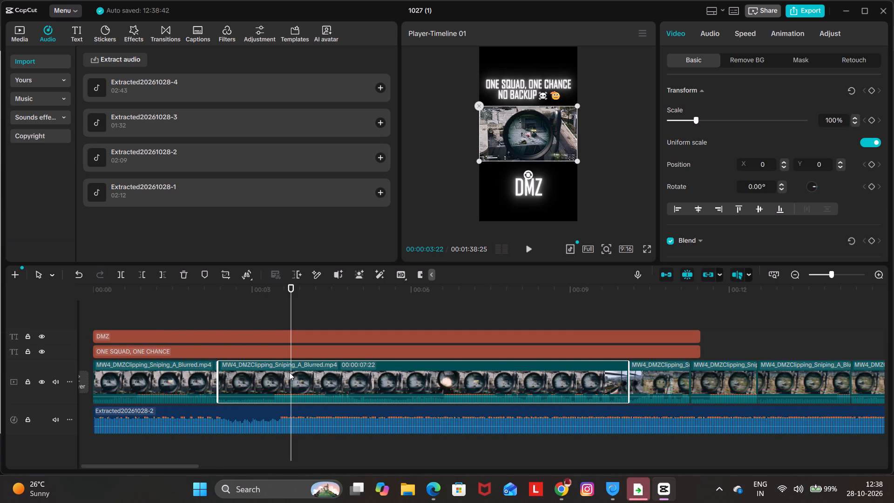
Replay the opening against the music and split the second gameplay clip at 00:00:04:28.
left_click(96, 315)
key("space")
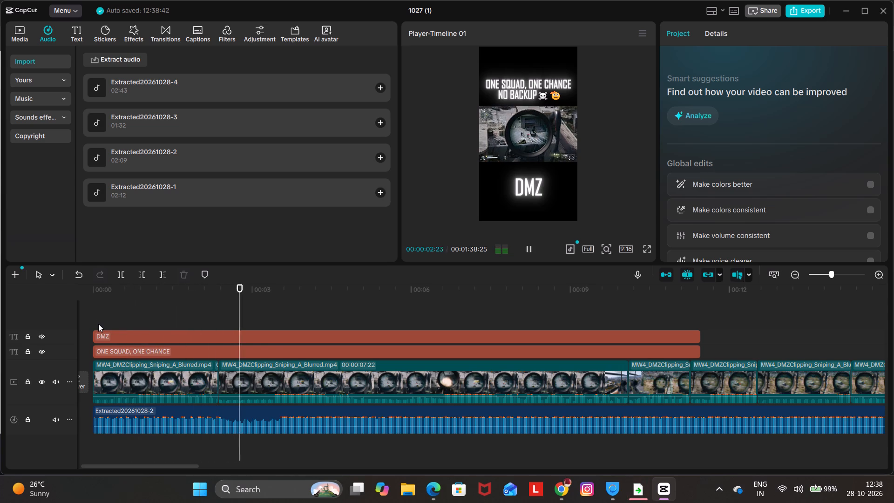
key("space")
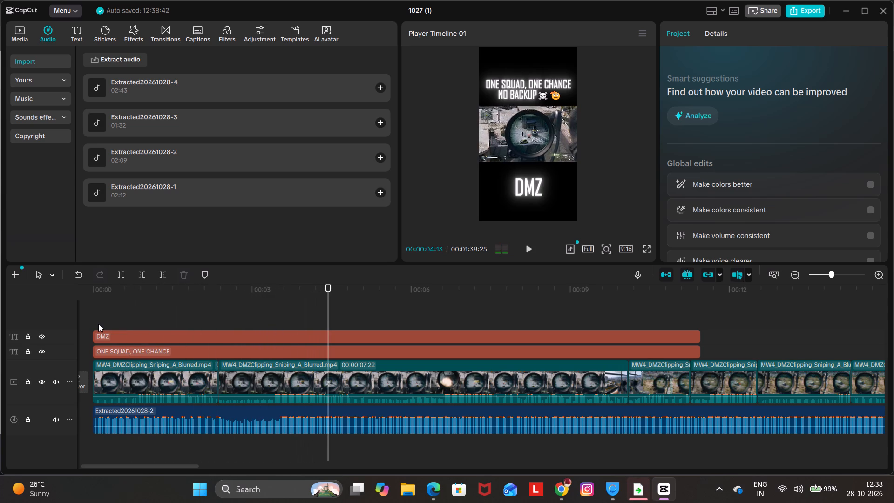
key("space")
key("space")
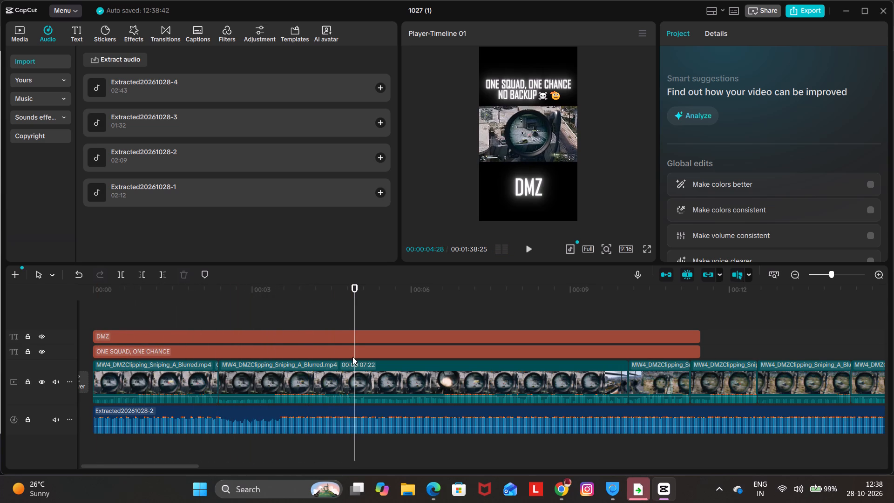
key("ctrl+b")
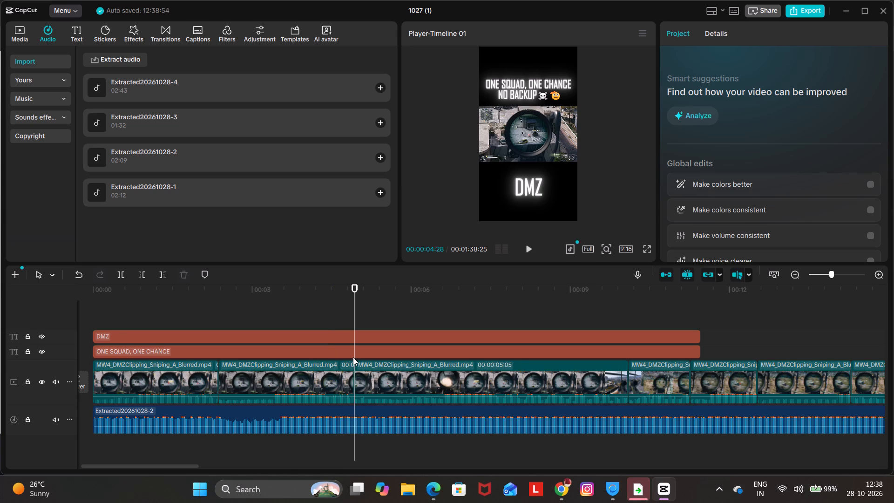
Play on and trim the start of the third gameplay clip up to 00:00:06:10.
key("space")
key("space")
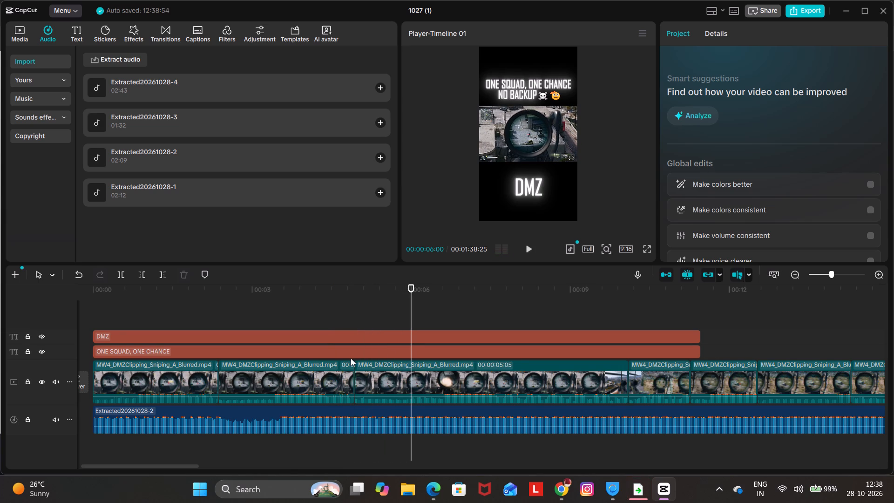
key("space")
key("space")
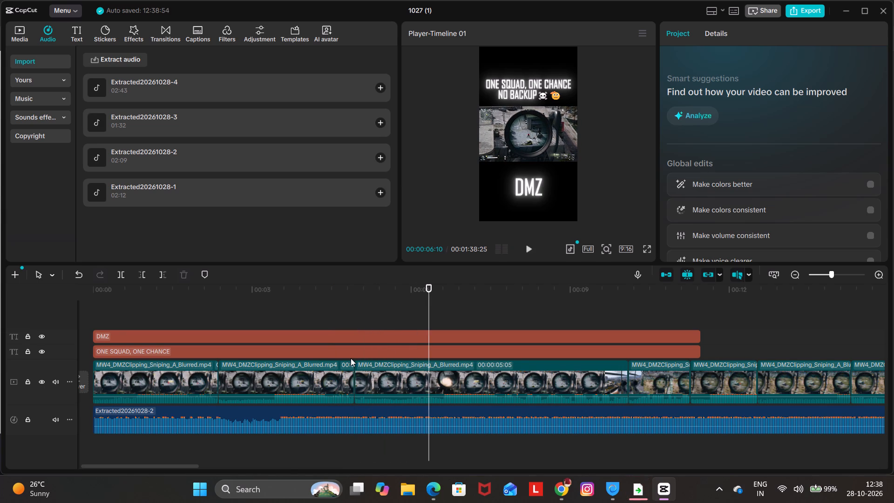
key("q")
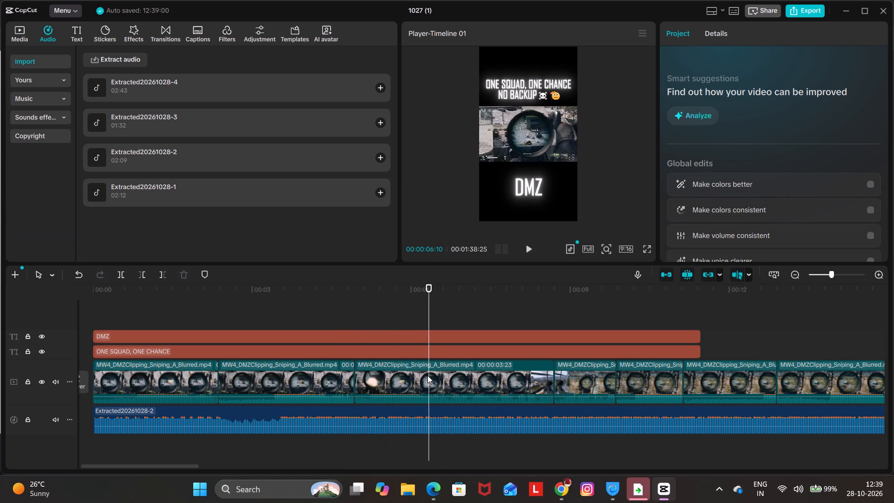
Play the edit from the beginning and delete the last gameplay clip, the 00:00:10:29 segment after the sniping shots.
left_click(80, 306)
key("space")
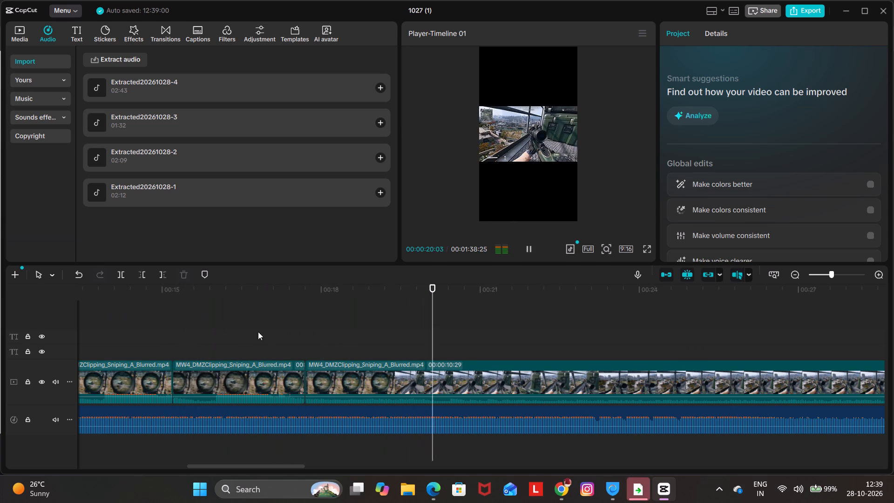
left_click(358, 378)
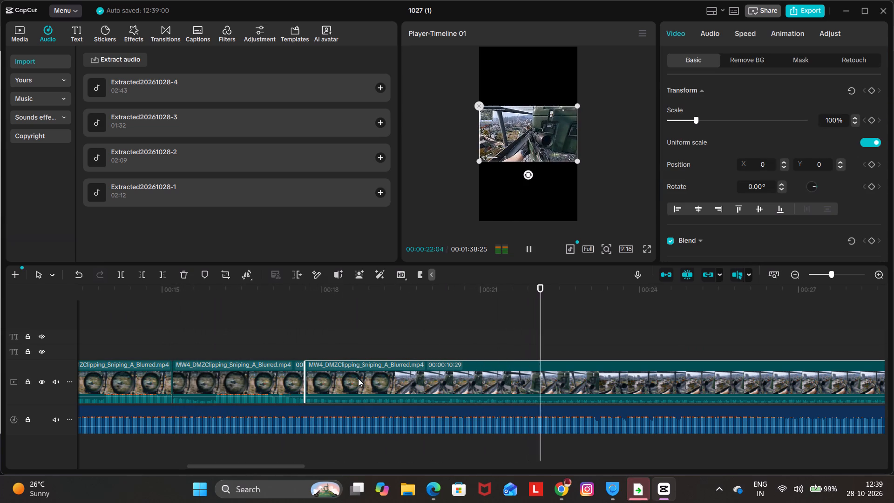
key("Delete")
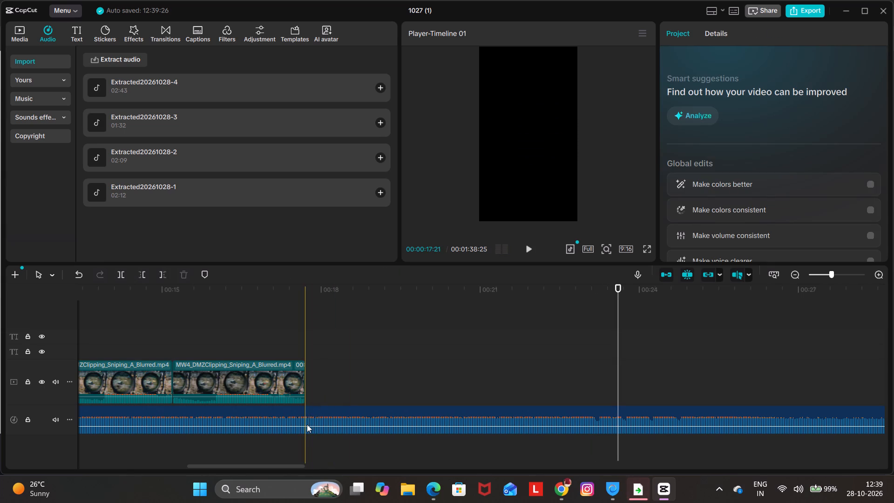
Extend the "ONE SQUAD, ONE CHANCE" and "DMZ" captions to the end of the last gameplay clip at 00:00:17:21.
left_click(298, 333)
left_click_drag(298, 333, 115, 363)
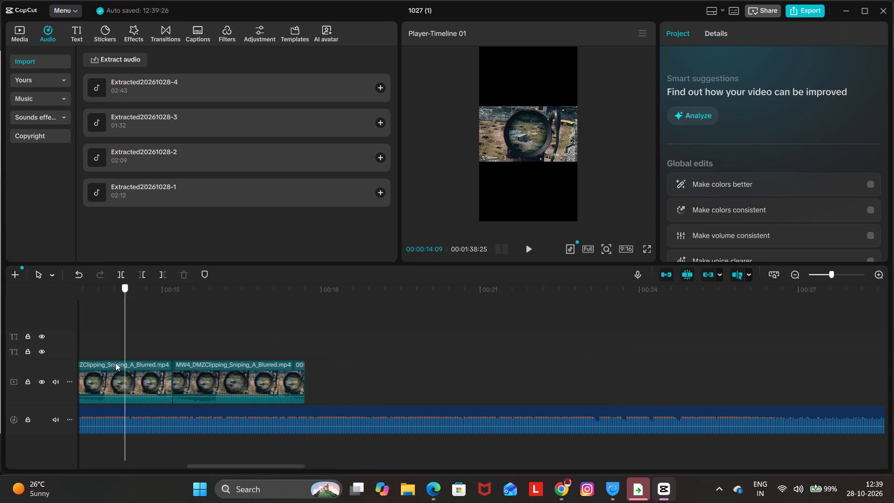
left_click_drag(115, 363, 69, 371)
left_click(273, 348)
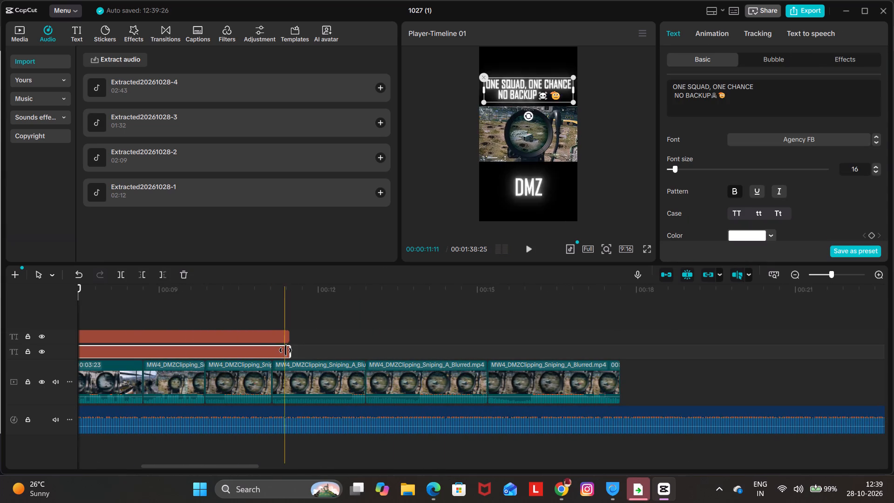
left_click_drag(292, 351, 623, 392)
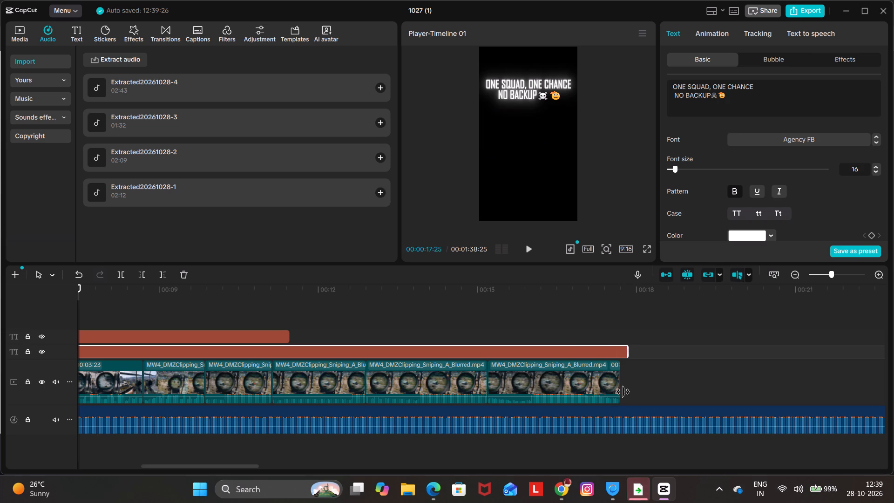
left_click_drag(623, 392, 623, 396)
left_click(264, 331)
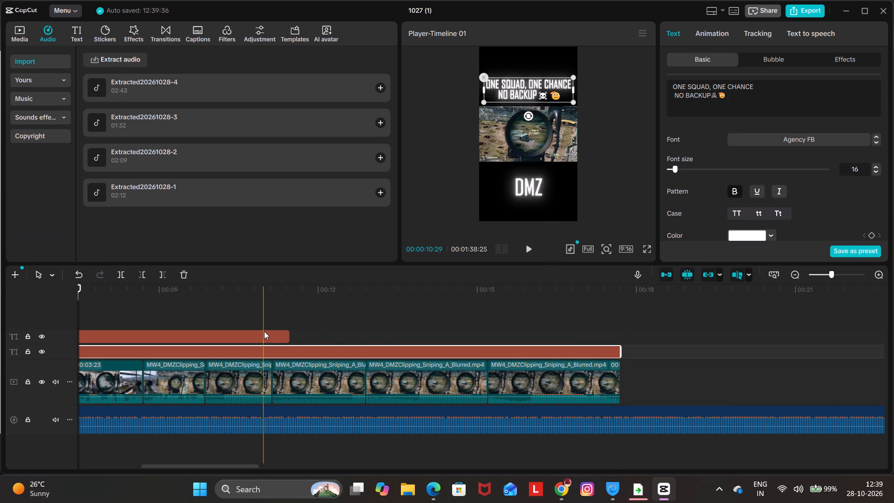
left_click_drag(290, 336, 604, 373)
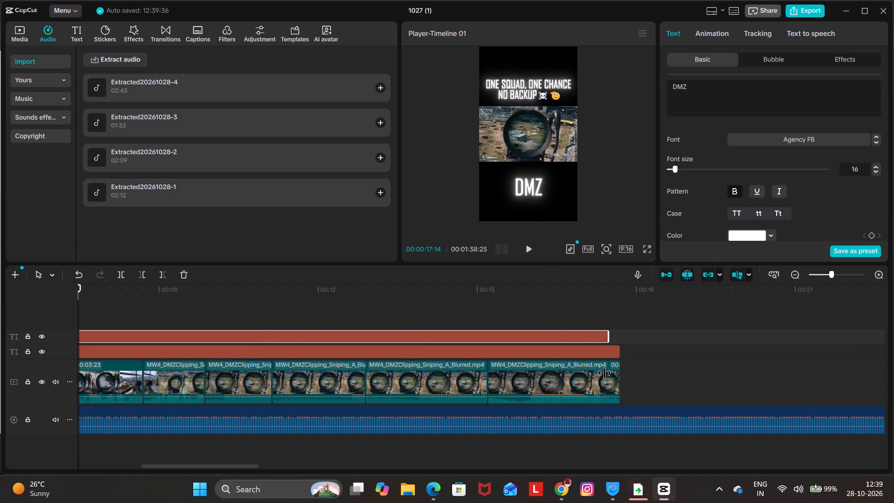
left_click_drag(604, 373, 620, 375)
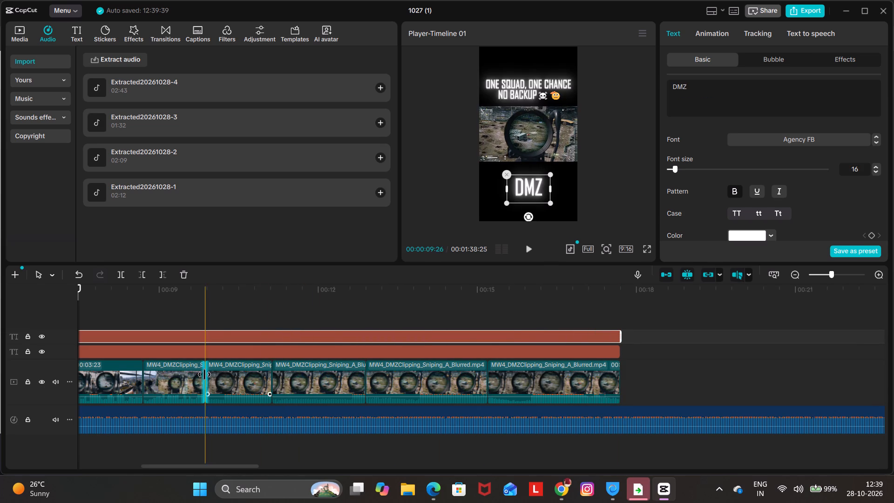
Find the Blur Zoom transition and add it at the cut after the 00:00:03:23 gameplay clip.
left_click(203, 376)
left_click(162, 34)
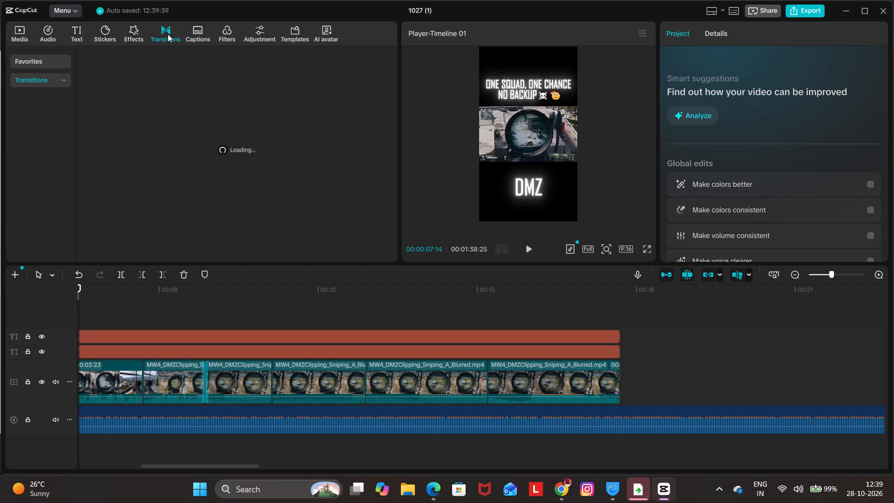
left_click(118, 56)
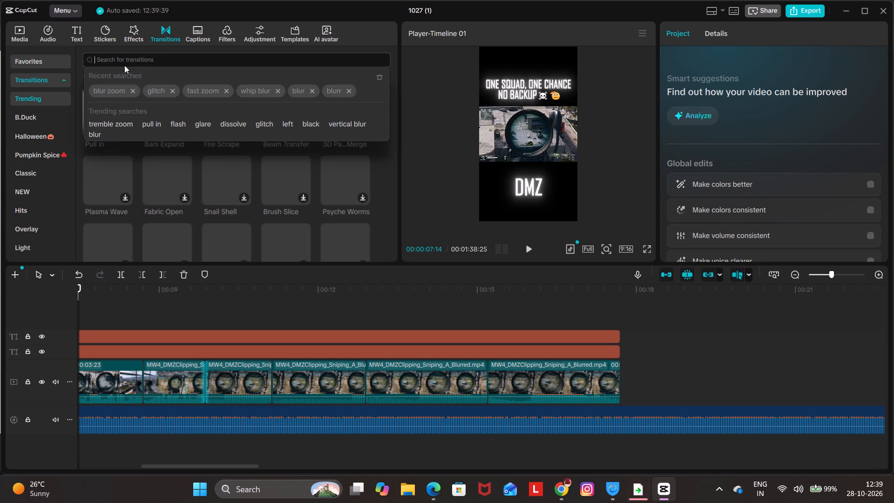
left_click(121, 89)
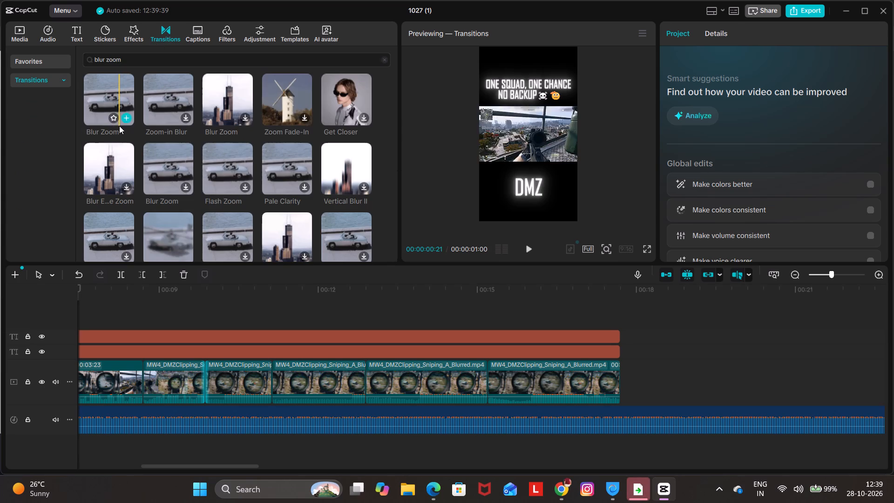
left_click(125, 116)
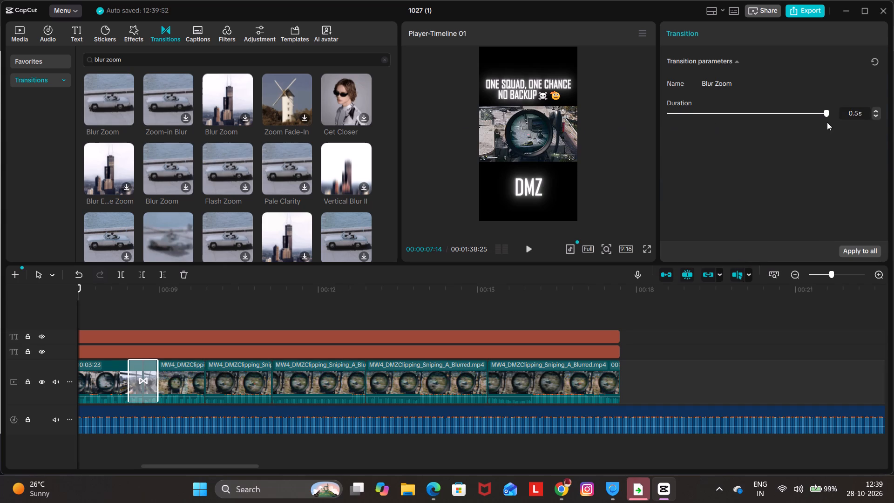
Set the Blur Zoom transition's duration to 0.1s and apply it to all cuts between the gameplay clips.
left_click_drag(826, 113, 676, 149)
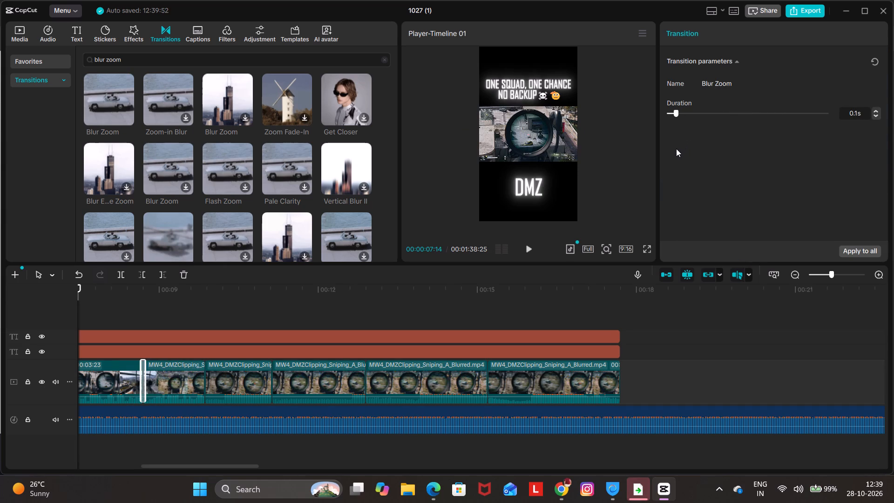
left_click_drag(676, 149, 676, 149)
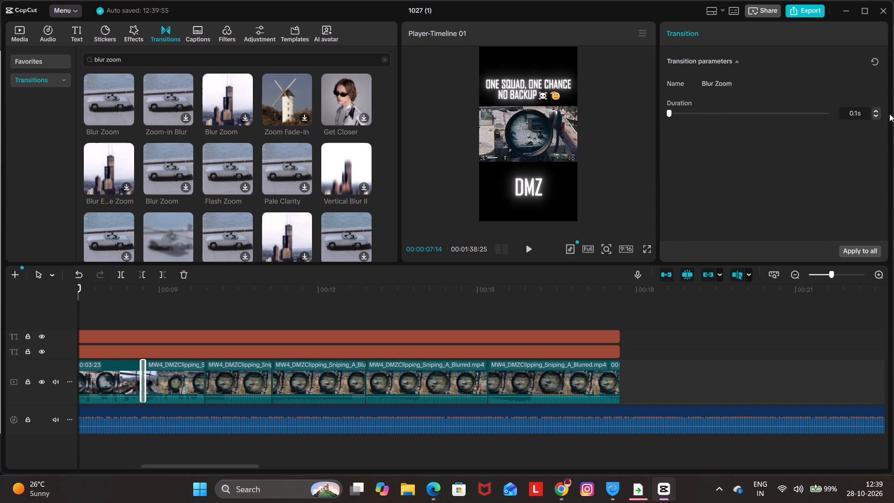
left_click(874, 110)
left_click(876, 116)
left_click(864, 252)
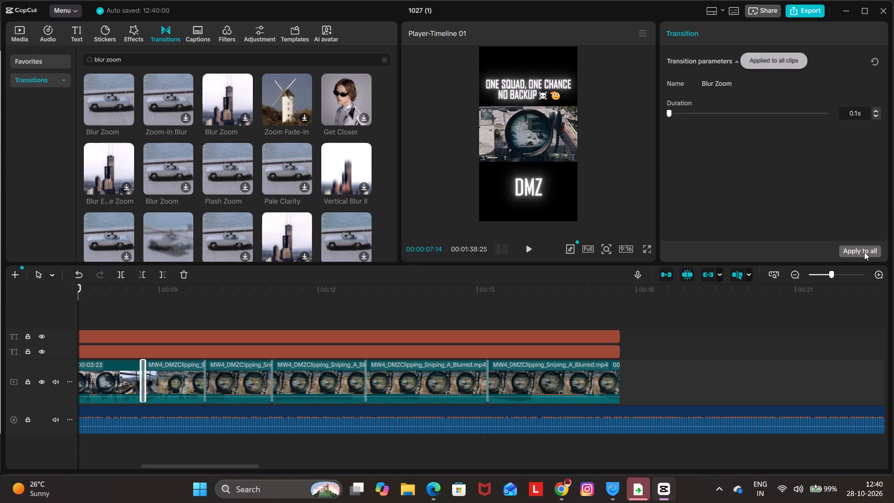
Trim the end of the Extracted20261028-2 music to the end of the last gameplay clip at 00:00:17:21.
left_click(425, 304)
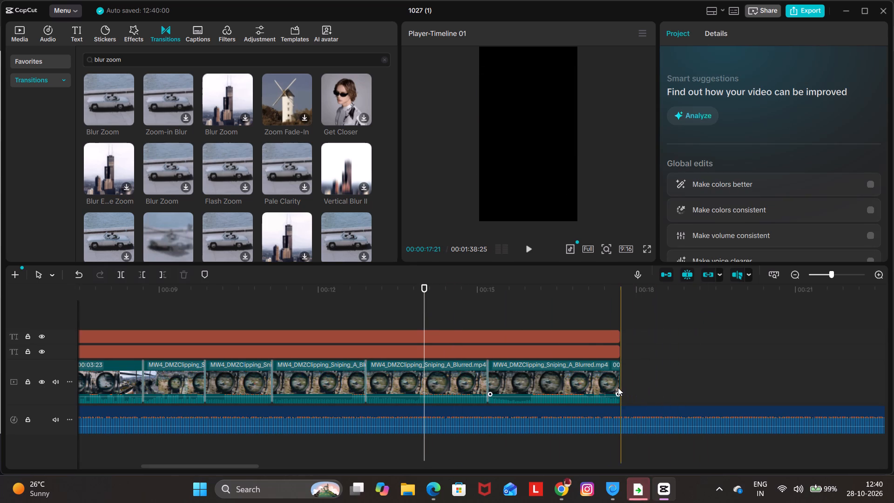
left_click(618, 387)
left_click(621, 415)
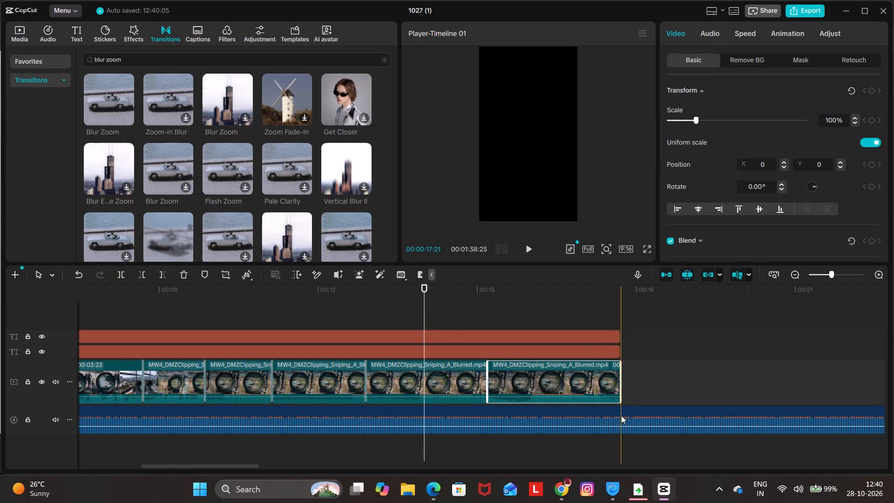
key("w")
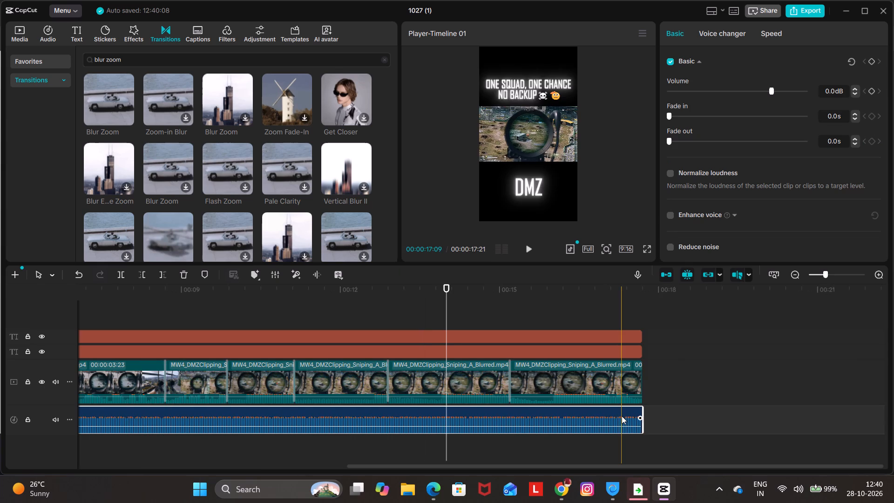
Play the short from the beginning to its end to check the cuts, transitions and music, and go back through the timeline.
left_click_drag(447, 306, 165, 316)
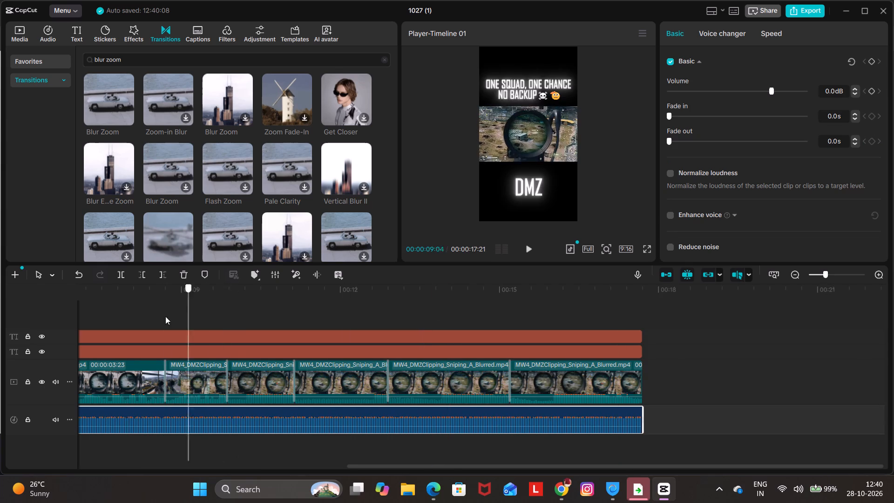
left_click_drag(165, 316, 52, 305)
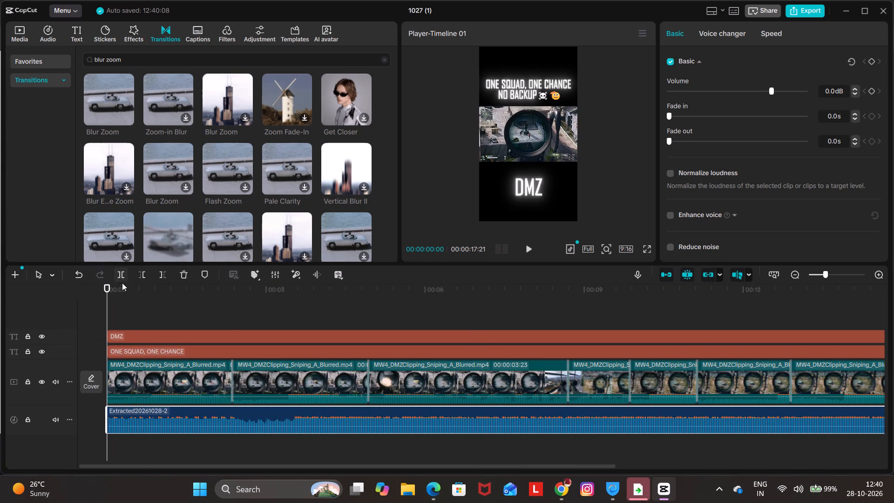
left_click(148, 301)
key("space")
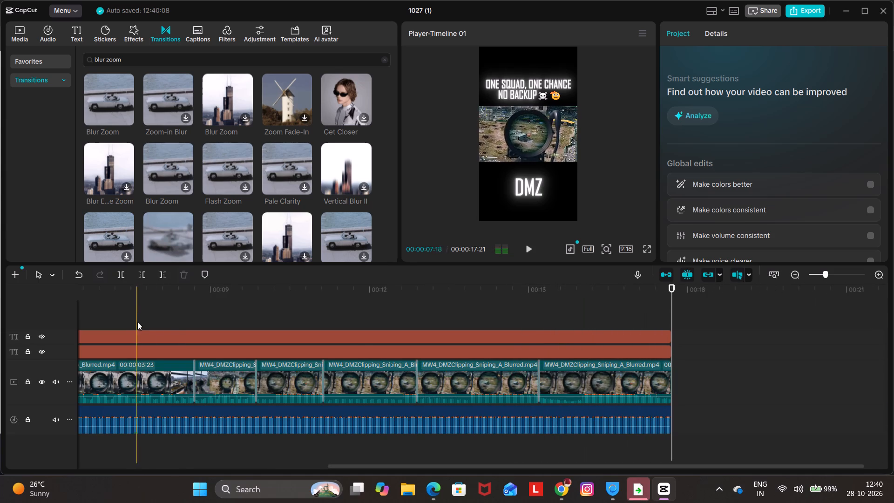
left_click(349, 319)
left_click_drag(347, 312, 35, 358)
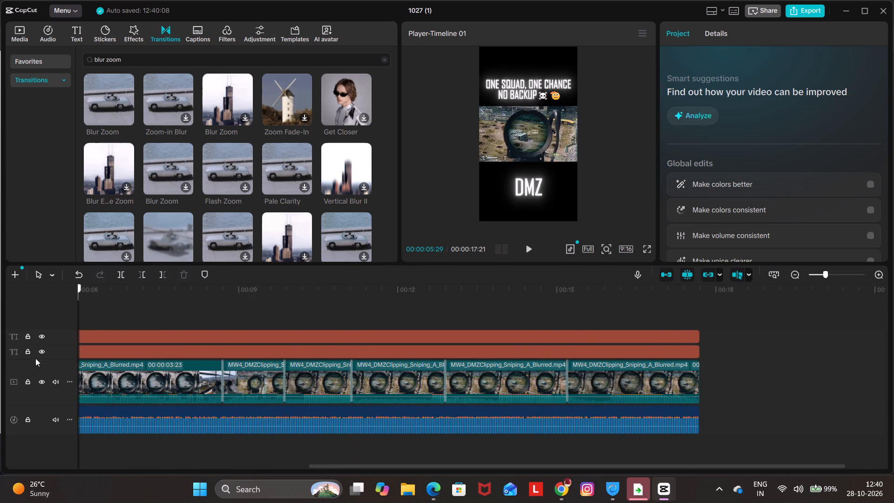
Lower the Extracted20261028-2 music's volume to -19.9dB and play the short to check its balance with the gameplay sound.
left_click_drag(35, 358, 27, 360)
left_click(251, 411)
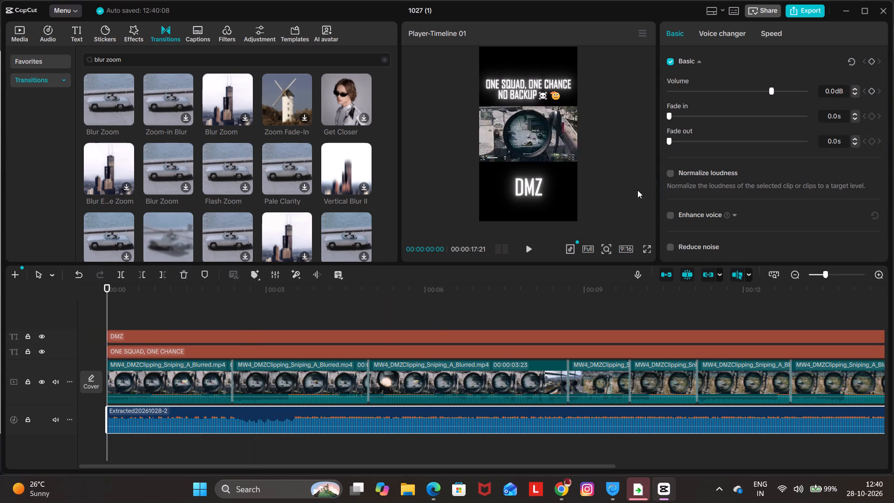
left_click(740, 91)
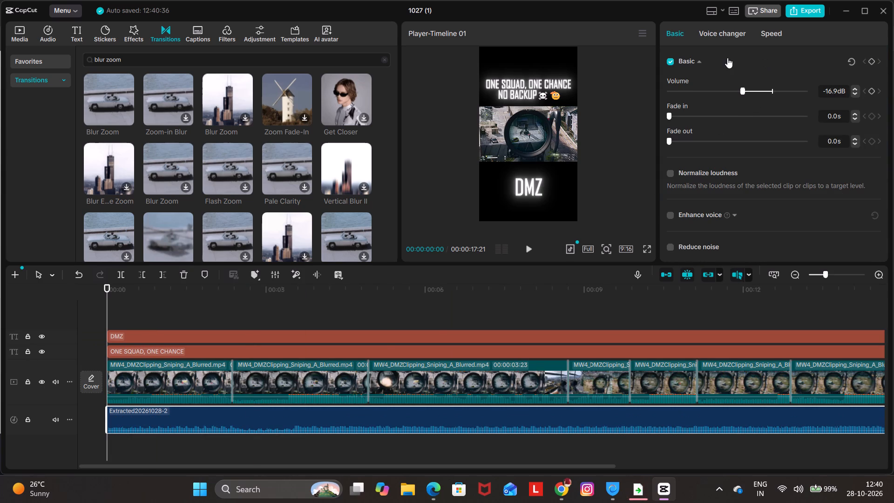
left_click(735, 89)
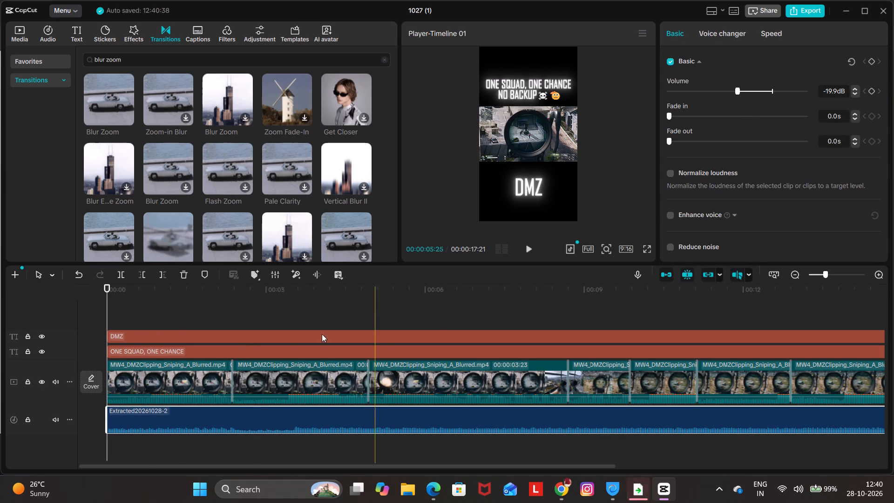
key("space")
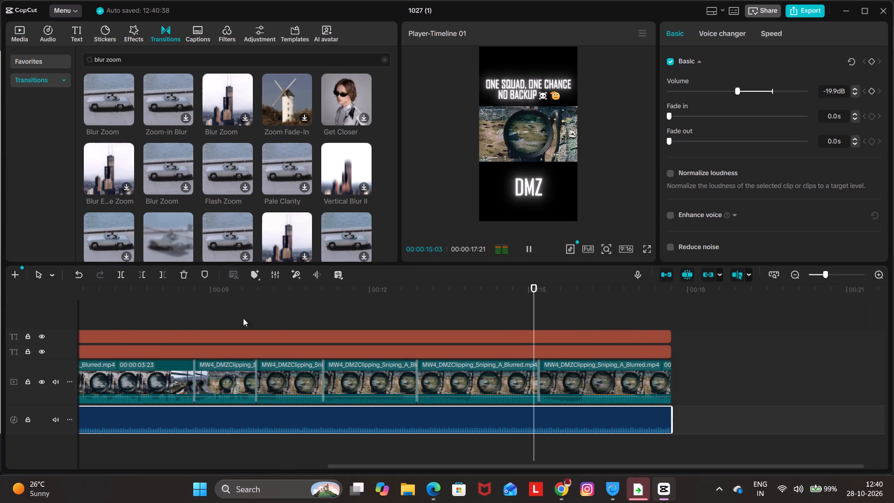
key("space")
Extend the end of the second gameplay clip after the 00:00:03:23 clip until the short runs 00:00:18:02, and play it back.
left_click(283, 370)
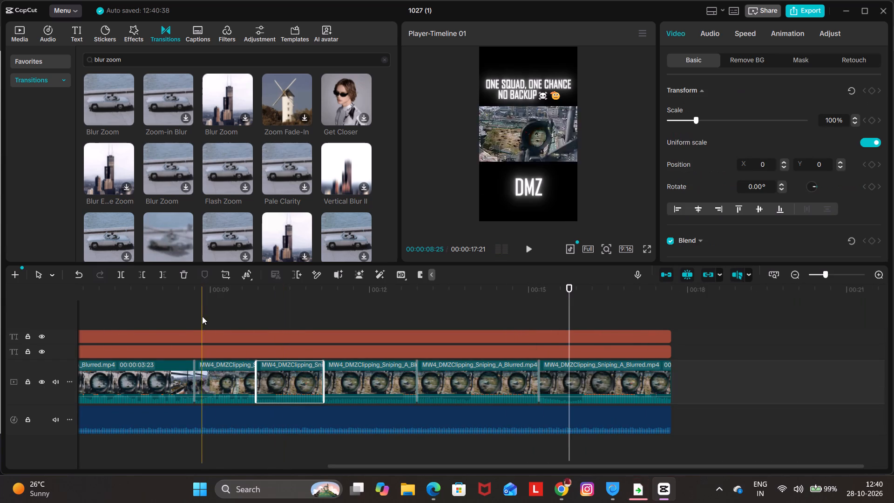
key("space")
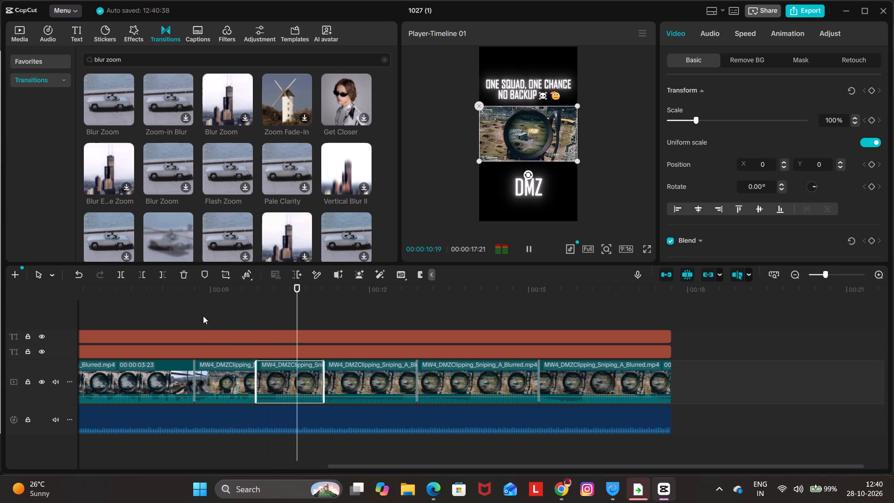
key("space")
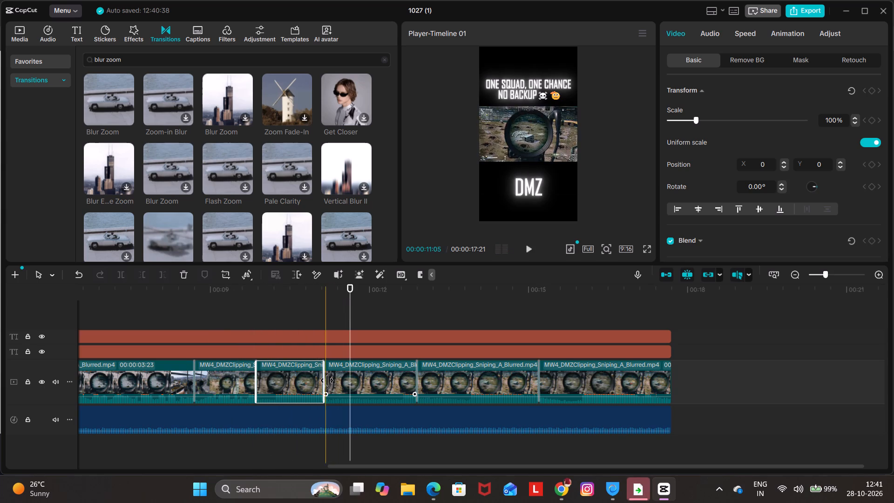
left_click_drag(325, 381, 338, 381)
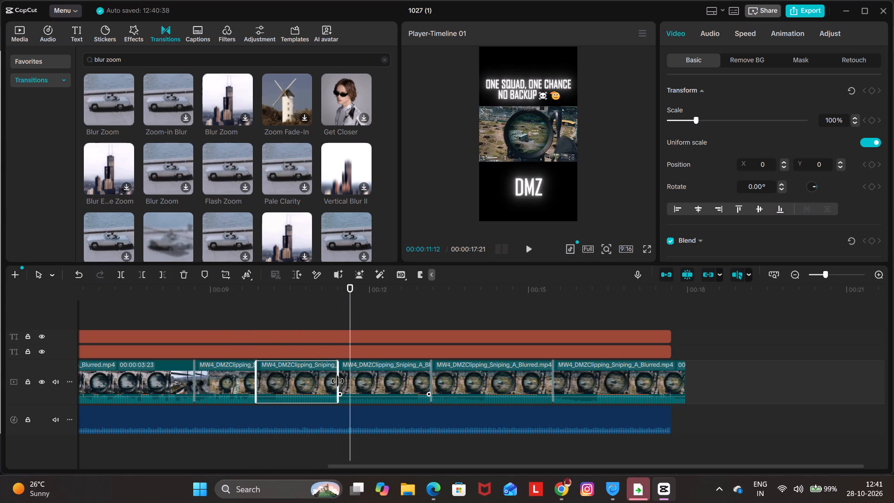
left_click_drag(338, 381, 342, 380)
left_click(264, 311)
key("space")
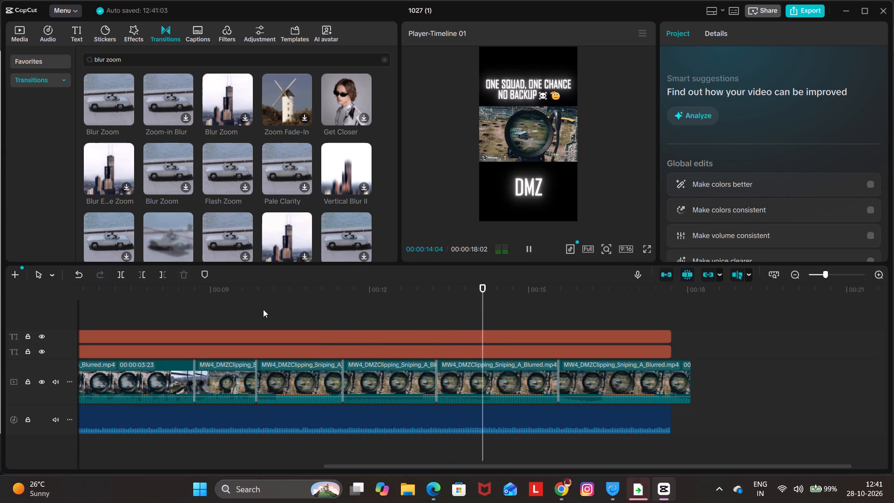
key("space")
Trim the start of the third gameplay clip after the 00:00:03:23 clip until the short runs 00:00:17:23, and play the new cut.
left_click(375, 381)
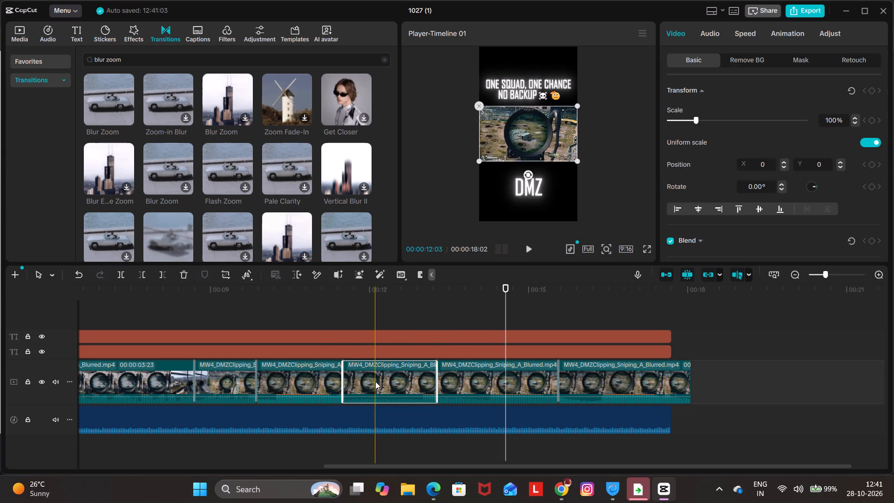
left_click_drag(344, 378, 359, 381)
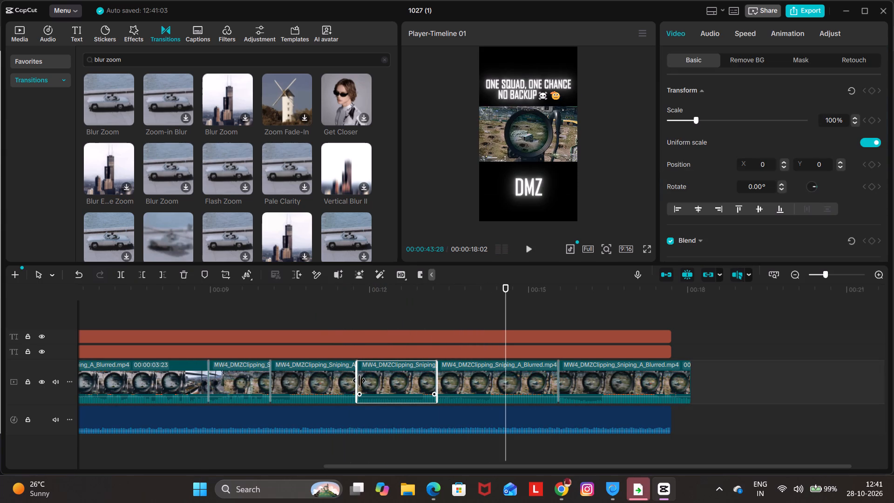
left_click_drag(359, 381, 360, 385)
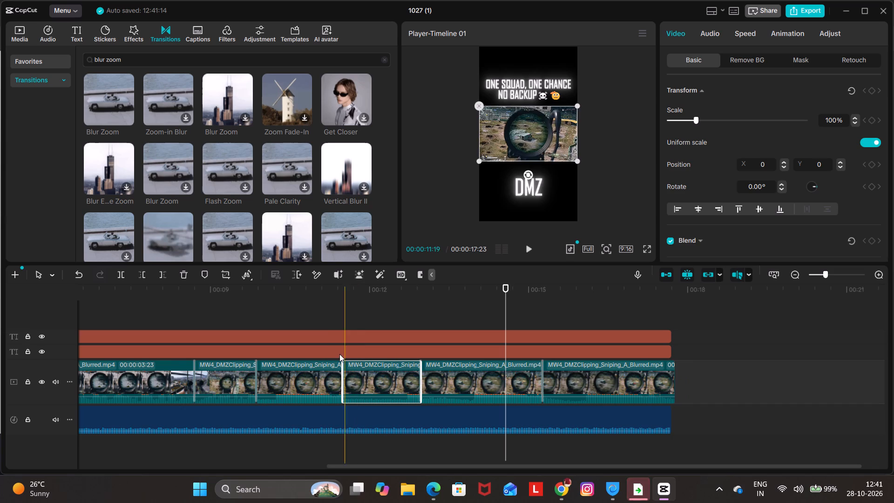
left_click(322, 334)
left_click(325, 316)
key("space")
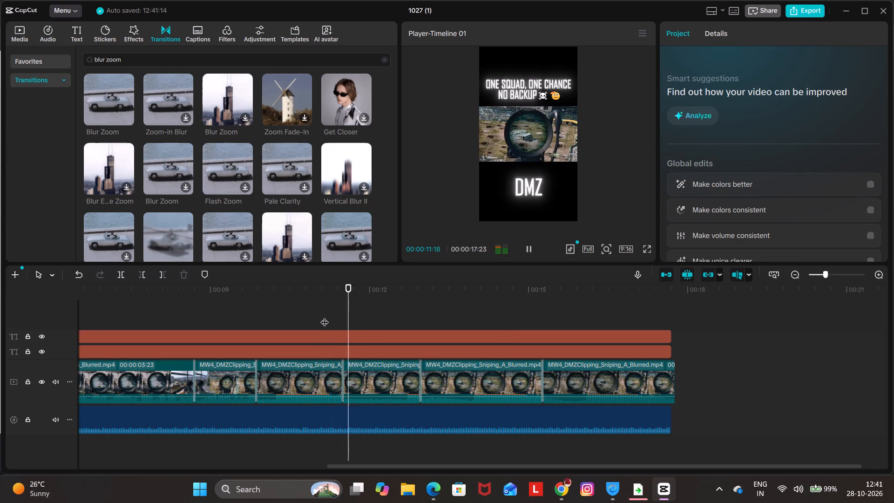
key("space")
Extend the end of the third clip after the 00:00:03:23 clip until the short runs 00:00:18:22, playing it back to check.
left_click(271, 313)
key("space")
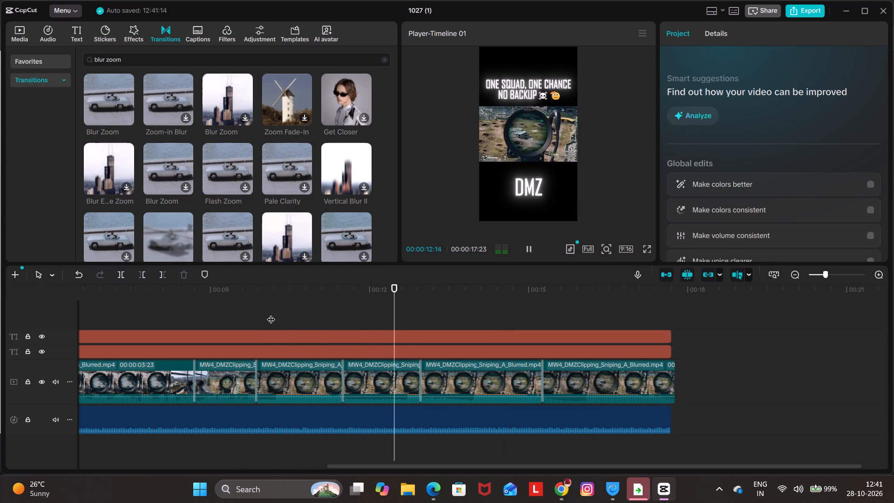
key("space")
left_click(399, 373)
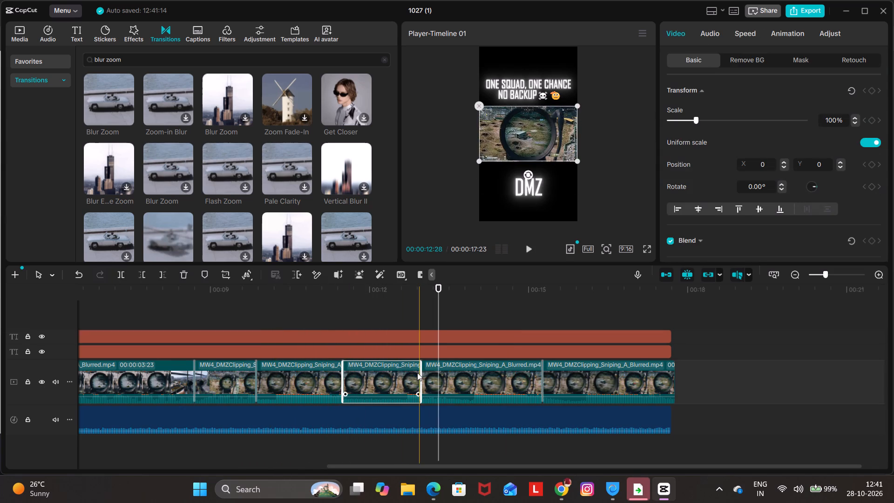
left_click_drag(420, 375, 436, 380)
left_click(354, 316)
key("space")
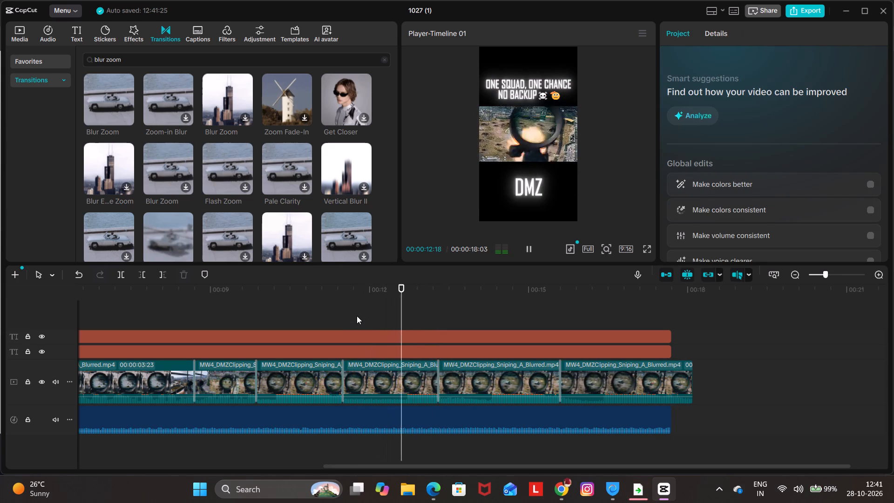
key("space")
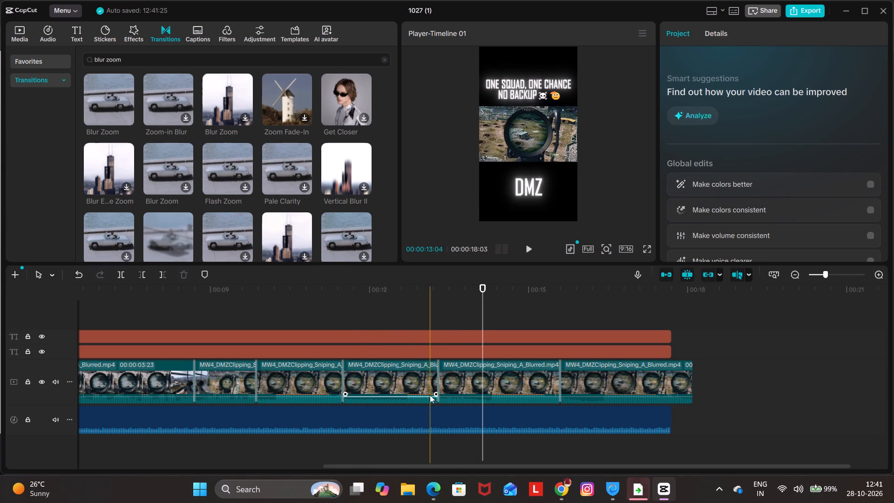
left_click(366, 376)
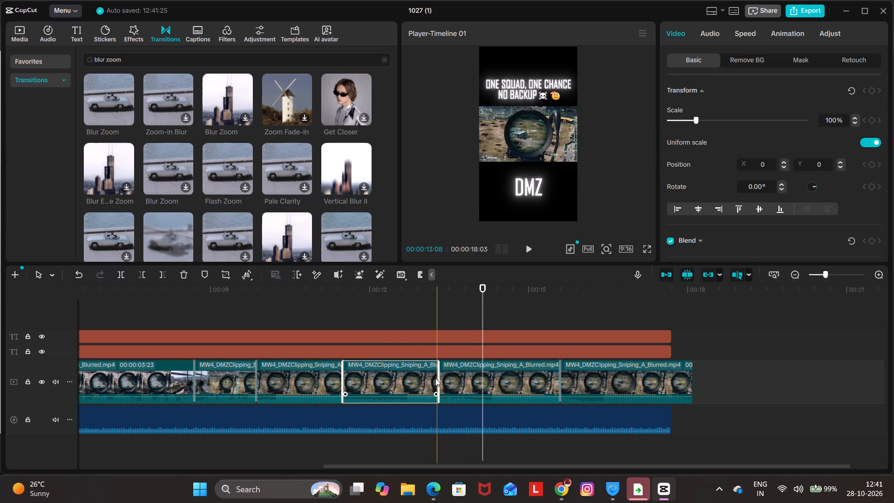
left_click_drag(441, 378, 471, 382)
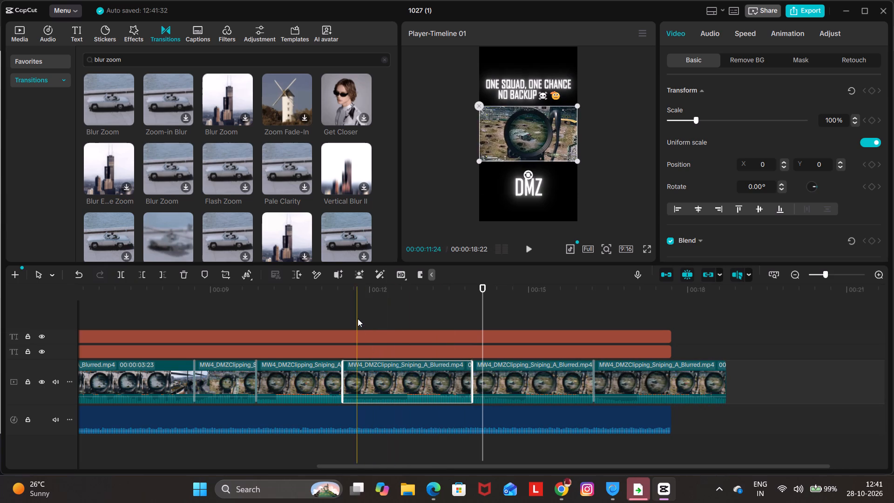
left_click(358, 319)
key("space")
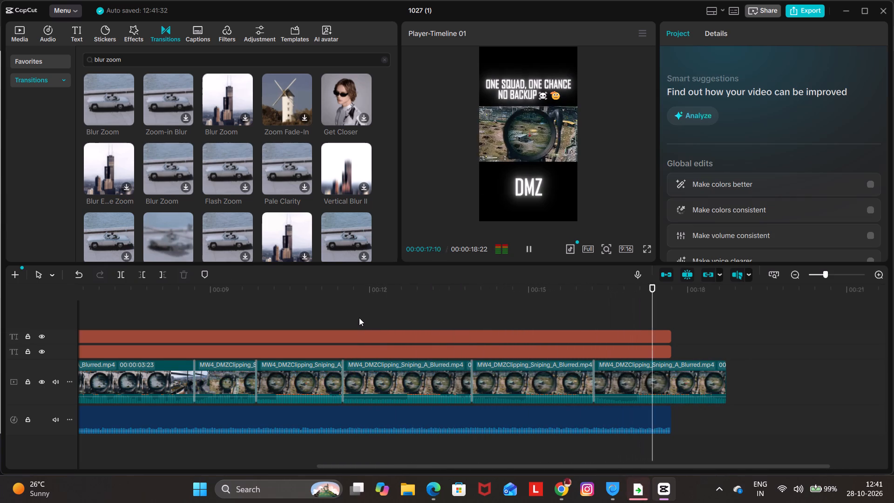
Extend the ONE SQUAD, ONE CHANCE caption and the DMZ caption to the end of the last gameplay clip.
left_click(659, 354)
left_click_drag(669, 353, 718, 359)
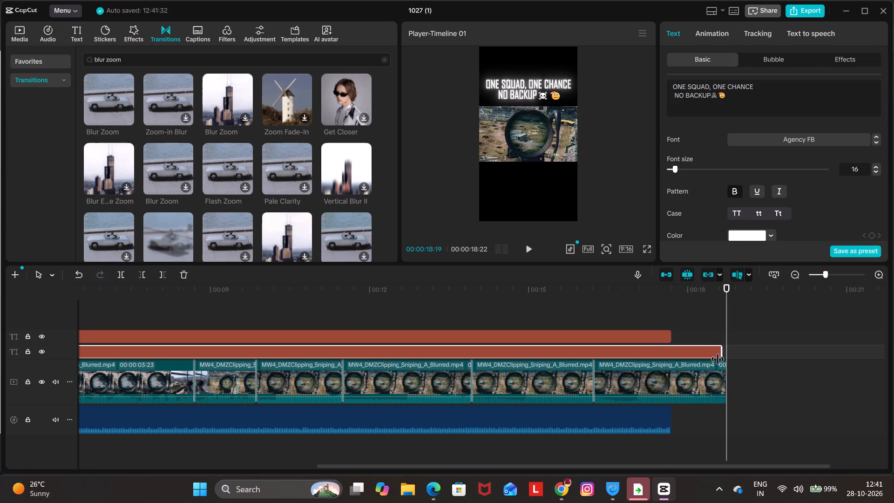
left_click_drag(718, 359, 724, 361)
left_click(657, 338)
left_click_drag(671, 335, 725, 339)
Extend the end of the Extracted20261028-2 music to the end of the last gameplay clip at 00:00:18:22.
left_click(650, 420)
left_click_drag(671, 416, 713, 416)
left_click(656, 420)
left_click_drag(672, 418, 692, 418)
left_click(656, 418)
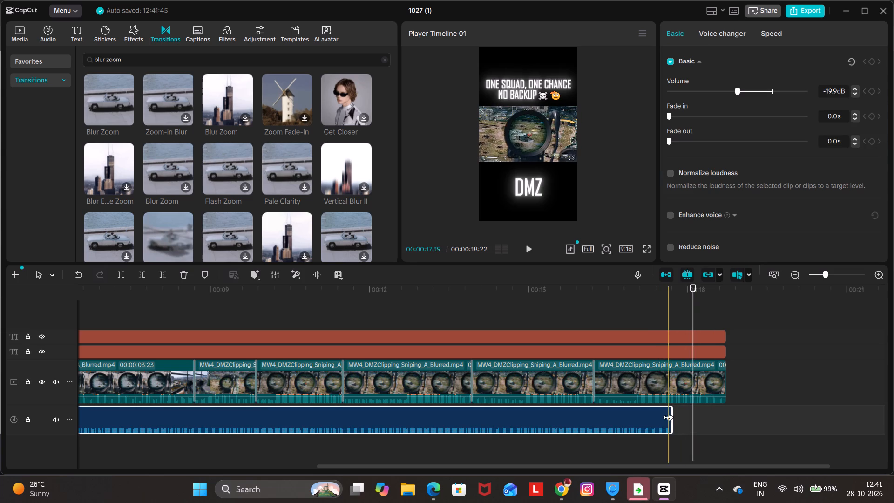
left_click_drag(671, 422, 682, 421)
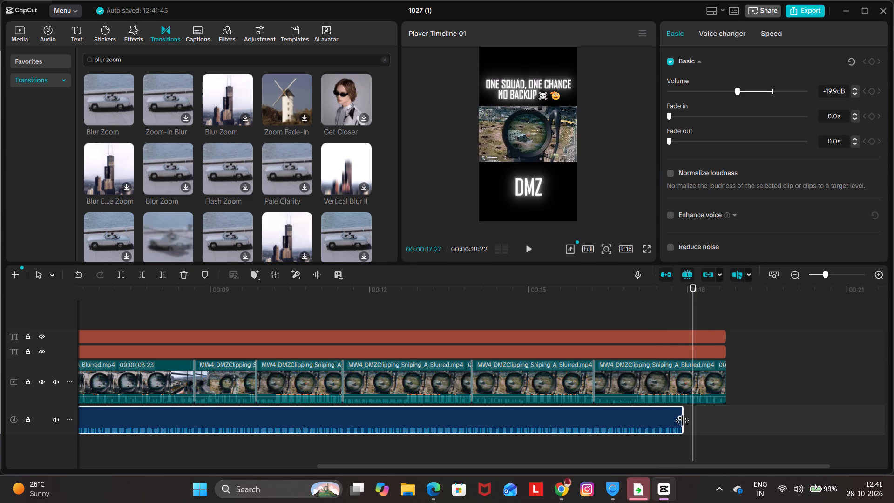
left_click_drag(682, 421, 728, 424)
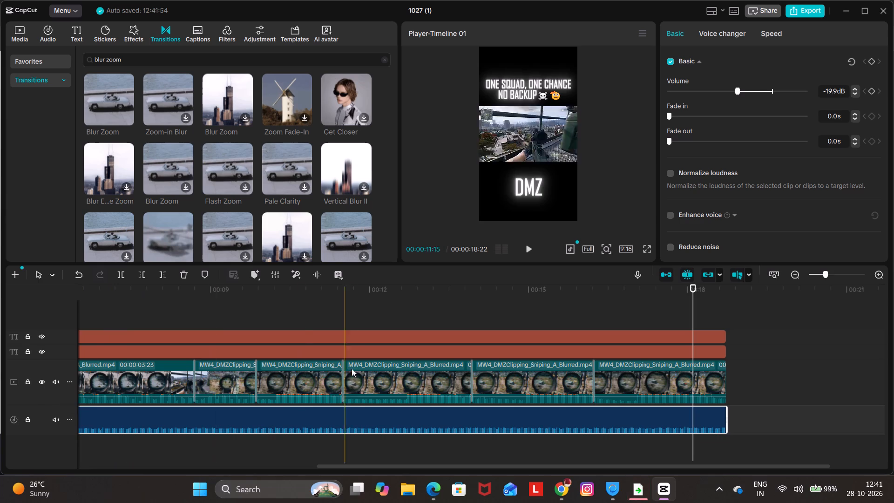
Play the short from the beginning to check the retimed clips and music level, and go back to the start.
left_click(291, 310)
left_click_drag(291, 309, 77, 326)
key("space")
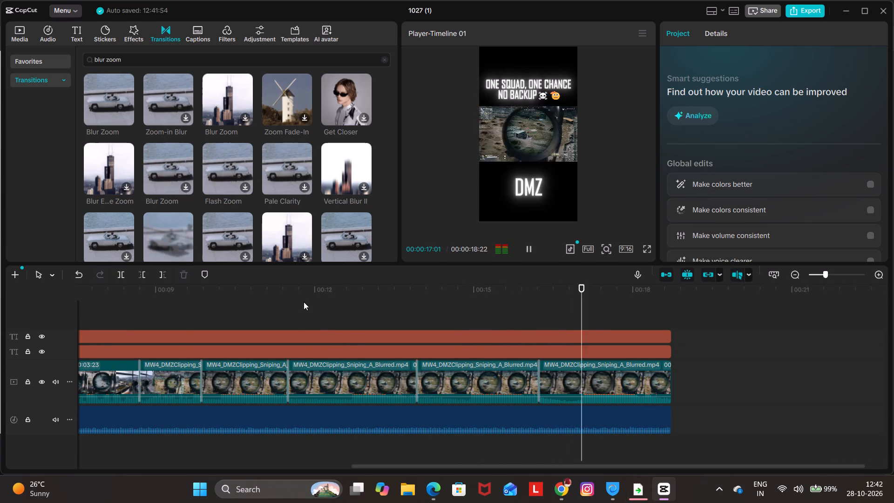
scroll(304, 302, "up", 4)
double_click(343, 314)
left_click_drag(342, 313, 167, 319)
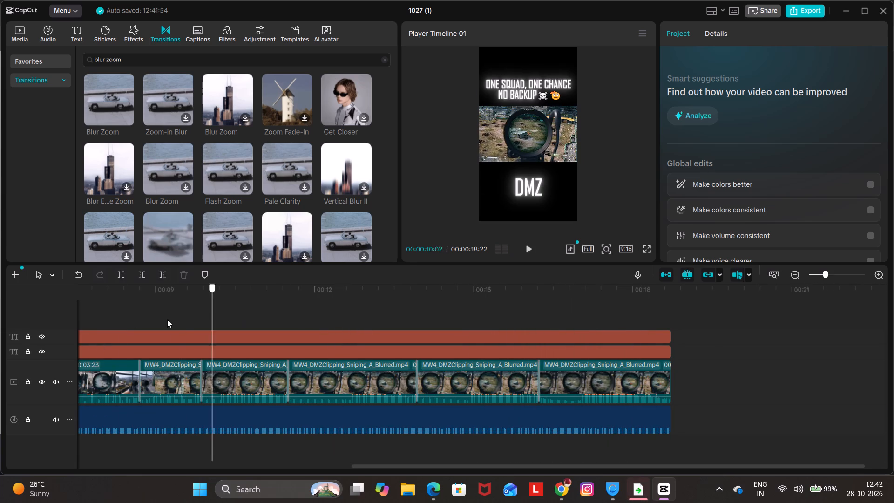
left_click_drag(167, 319, 86, 320)
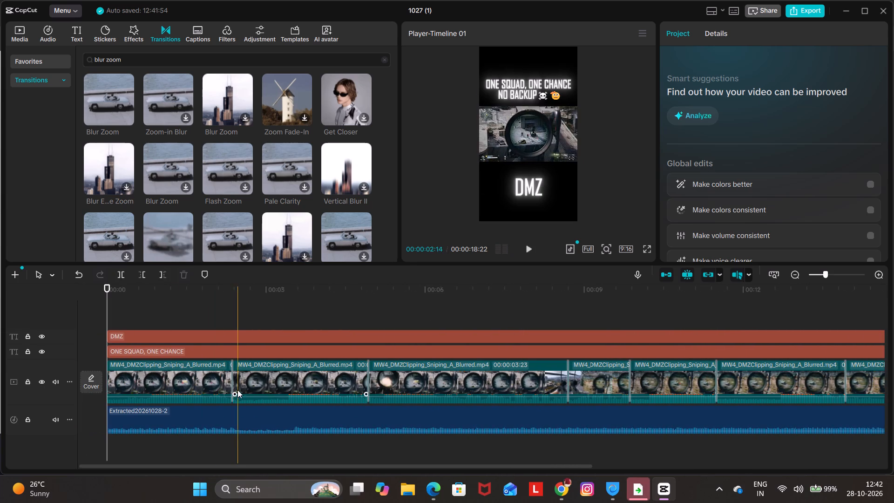
Replace the Blur Zoom at the first cut with the Blur transition at 0.1s and apply it to all cuts.
left_click(233, 381)
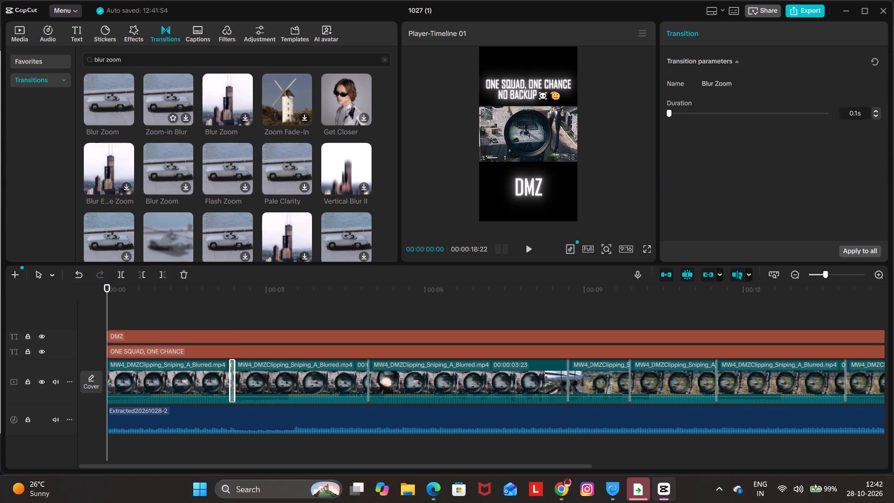
left_click(167, 59)
left_click(382, 60)
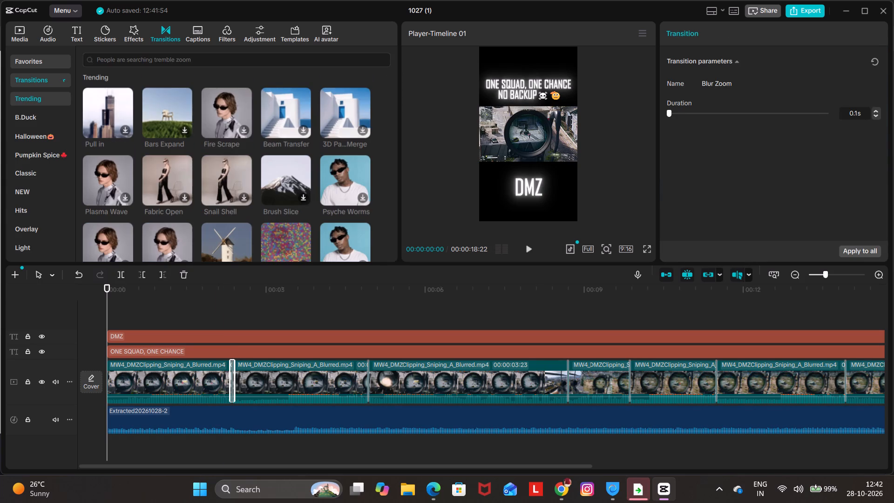
left_click(251, 63)
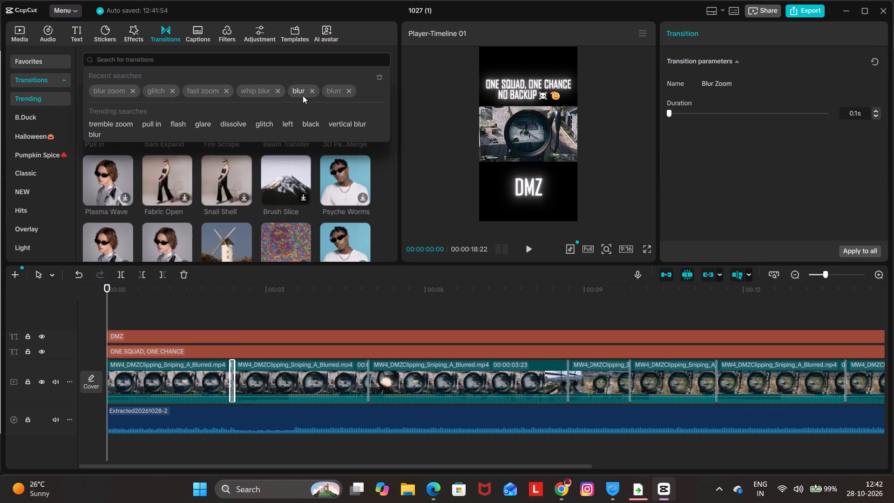
left_click(302, 94)
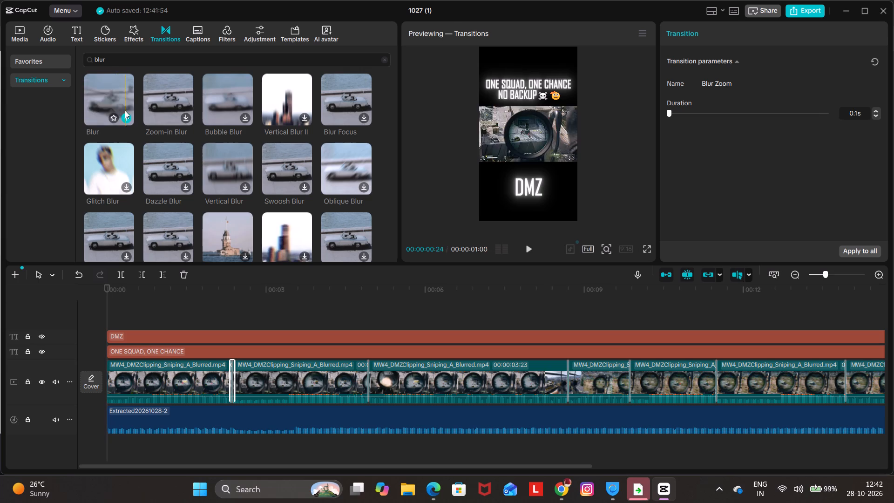
left_click(126, 116)
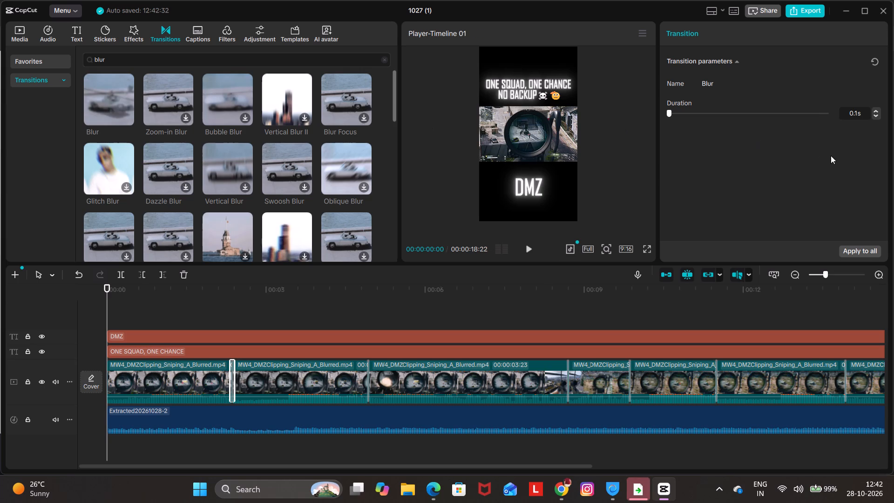
left_click(855, 251)
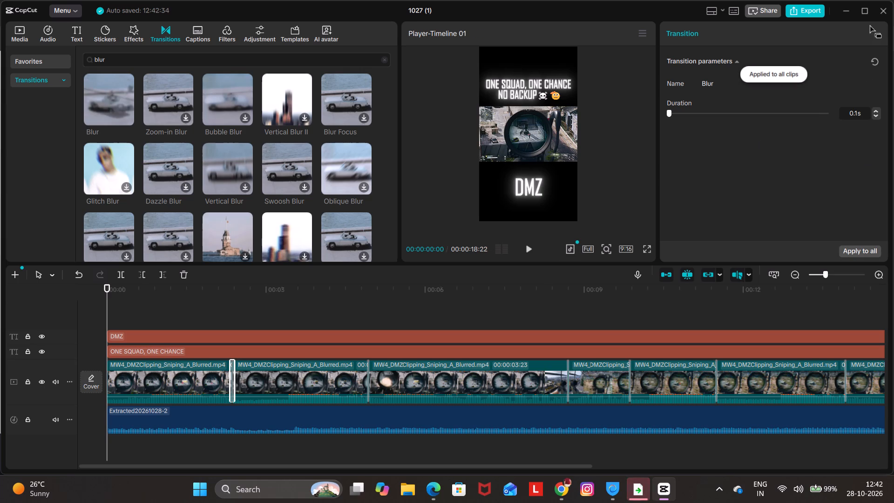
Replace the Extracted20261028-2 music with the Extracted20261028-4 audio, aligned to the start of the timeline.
left_click(159, 306)
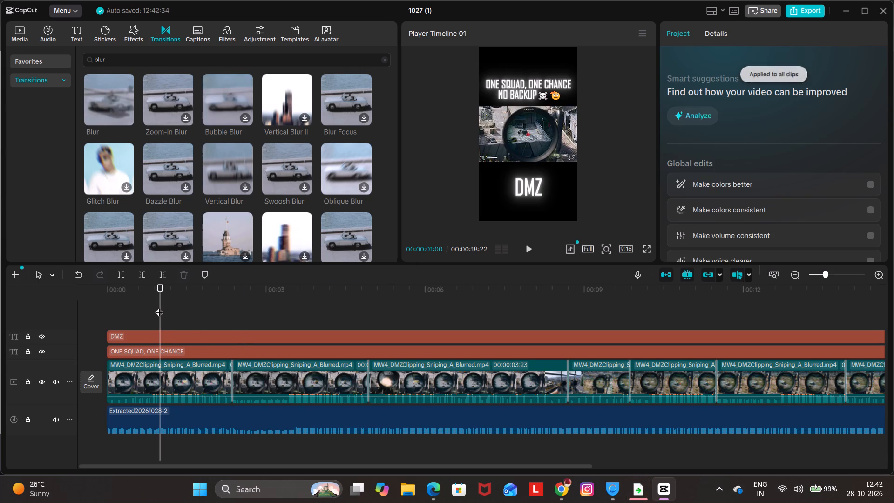
left_click(156, 304)
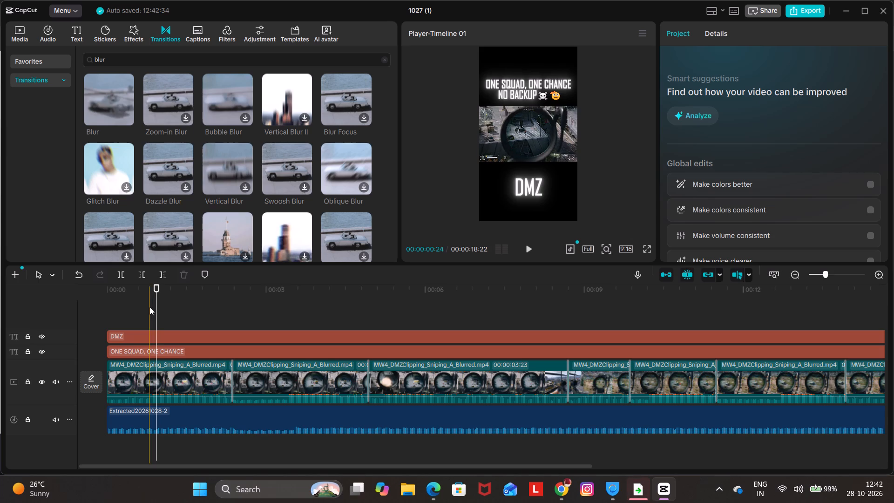
left_click(215, 425)
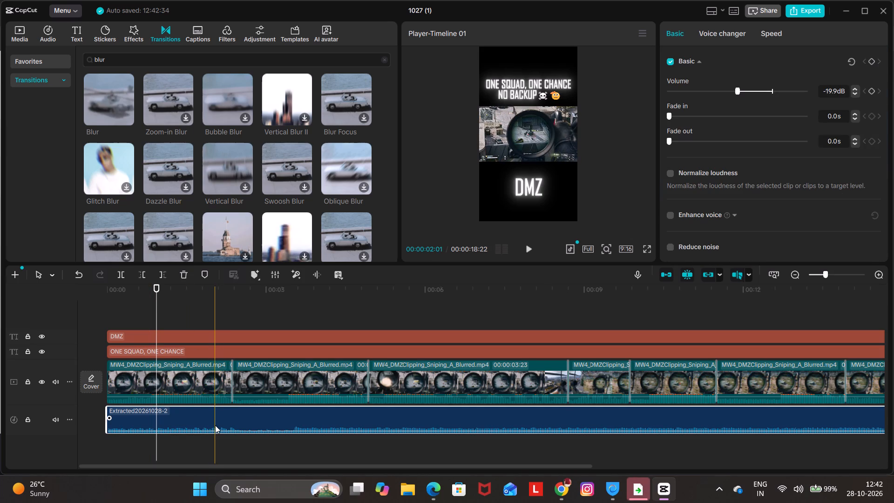
key("Delete")
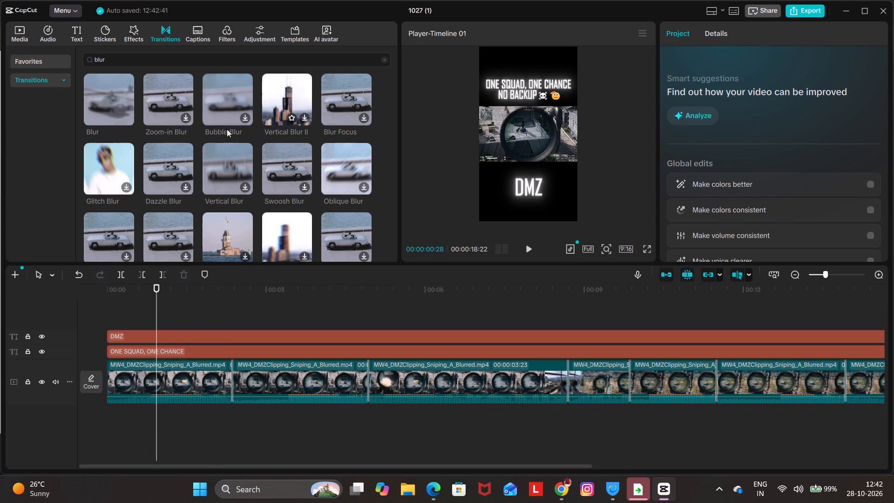
left_click(48, 33)
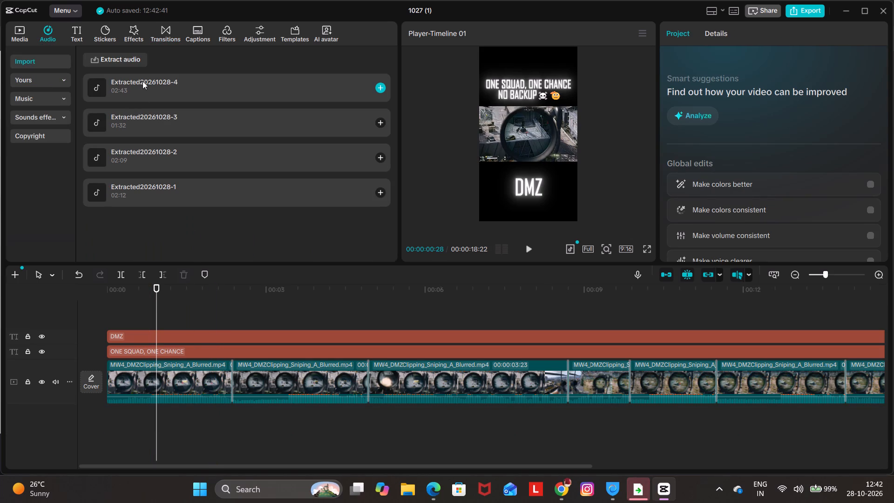
left_click(142, 81)
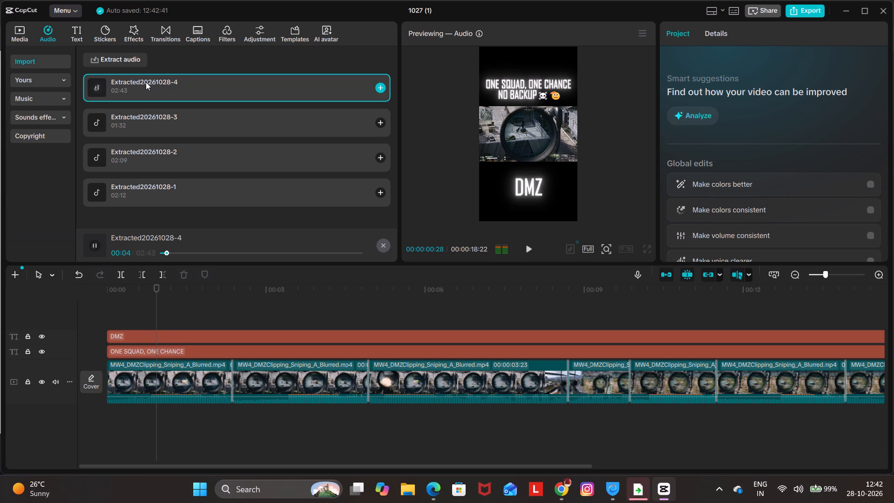
left_click(383, 87)
left_click_drag(296, 414, 266, 414)
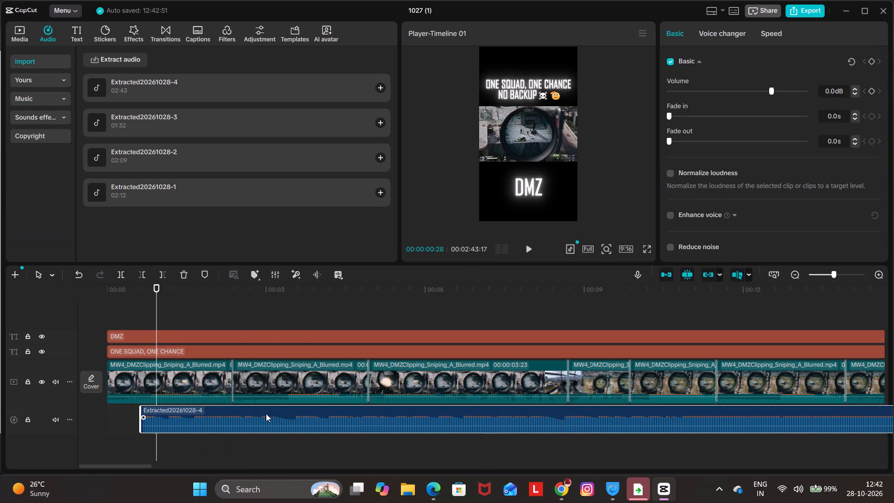
left_click_drag(266, 414, 246, 415)
Play the short with the new music, stop past the middle and go back to the start.
key("space")
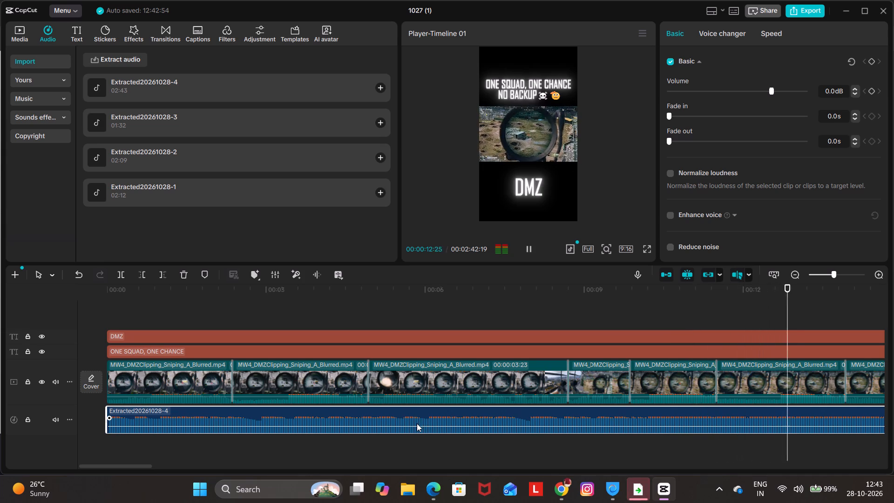
left_click(556, 417)
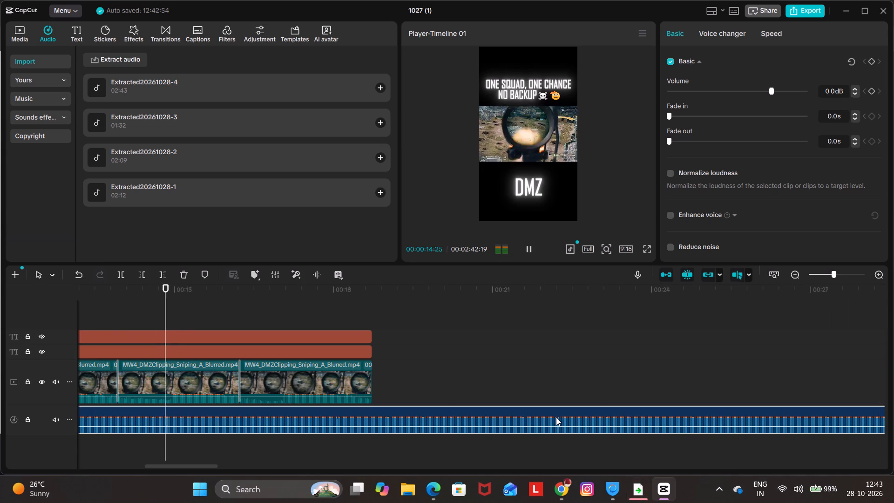
left_click(161, 305)
left_click_drag(161, 305, 63, 309)
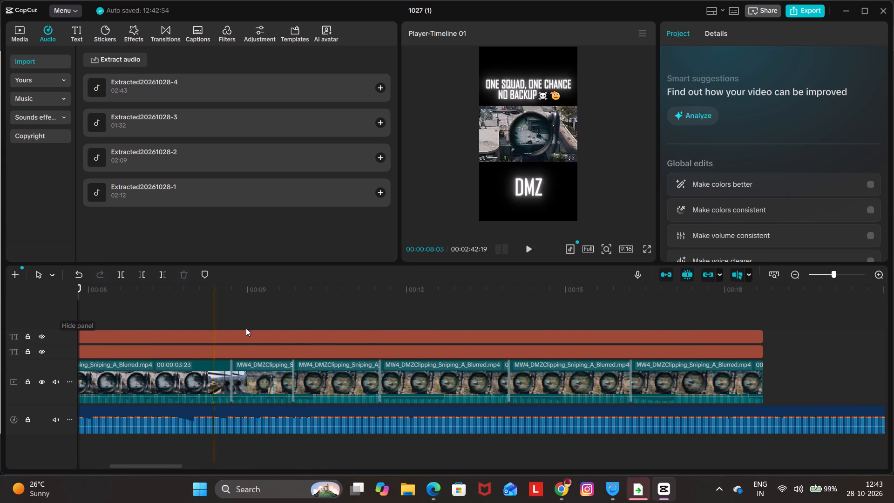
left_click(235, 316)
left_click_drag(235, 316, 73, 319)
left_click(74, 319)
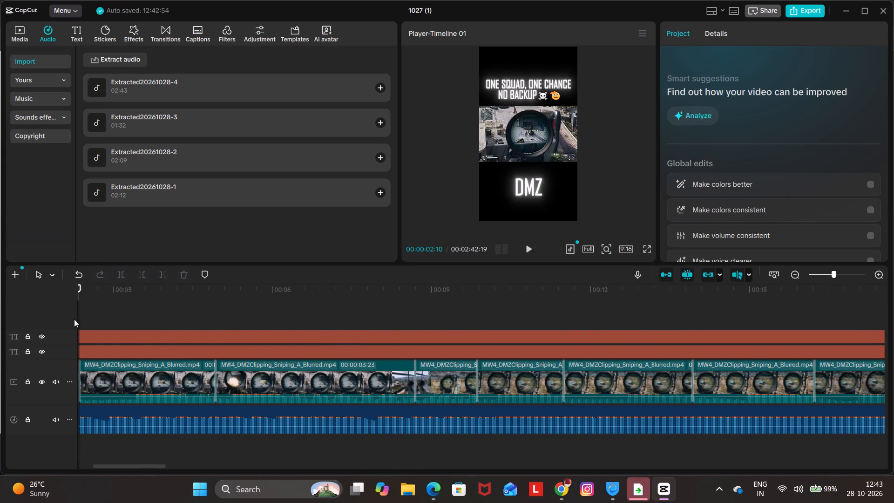
left_click(110, 319)
left_click_drag(106, 319, 82, 320)
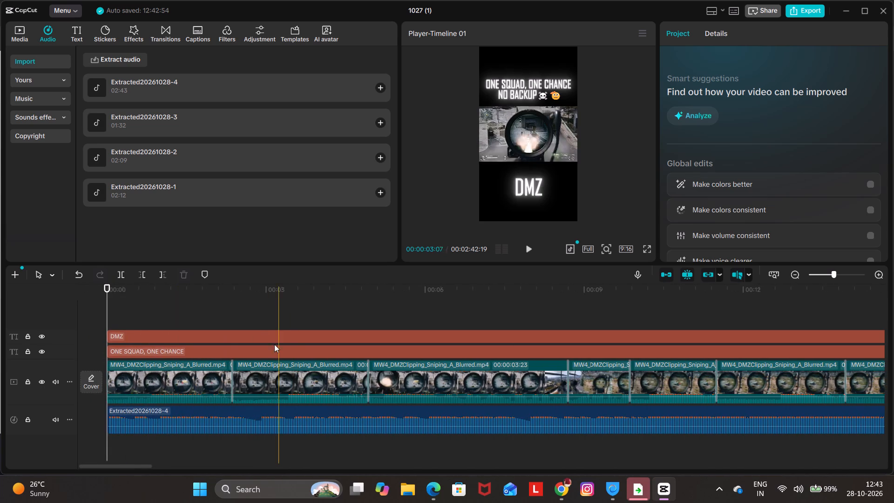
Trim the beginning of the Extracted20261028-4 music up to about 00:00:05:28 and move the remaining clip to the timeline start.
left_click(256, 317)
key("space")
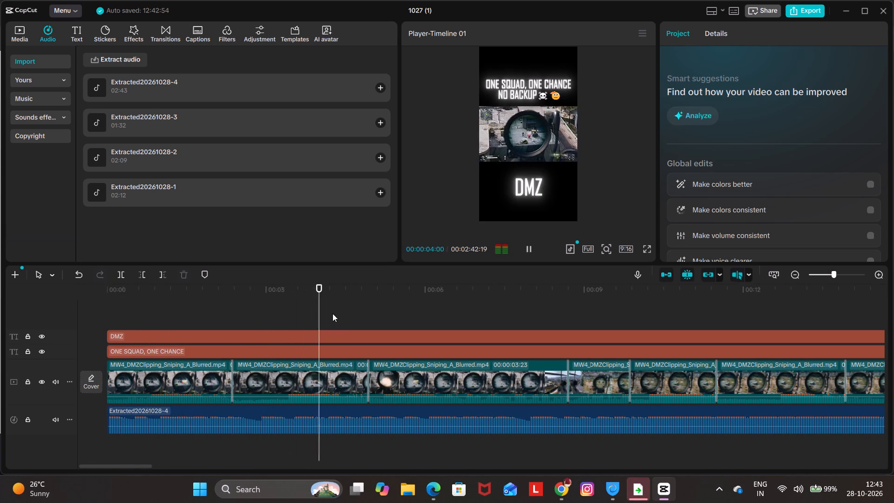
key("space")
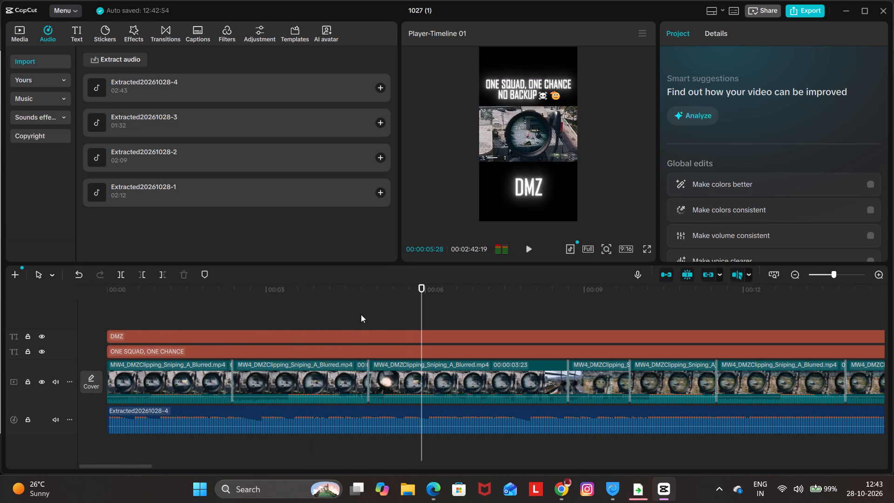
left_click(422, 428)
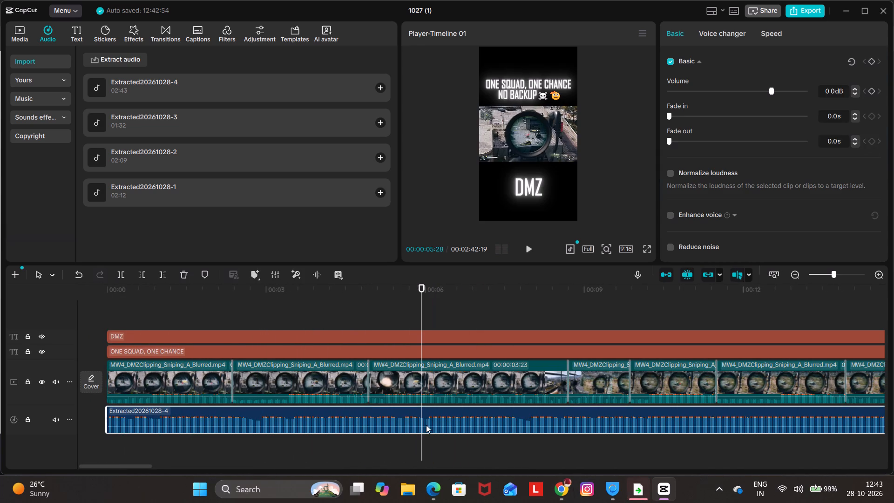
key("q")
key("Tab")
left_click(448, 415)
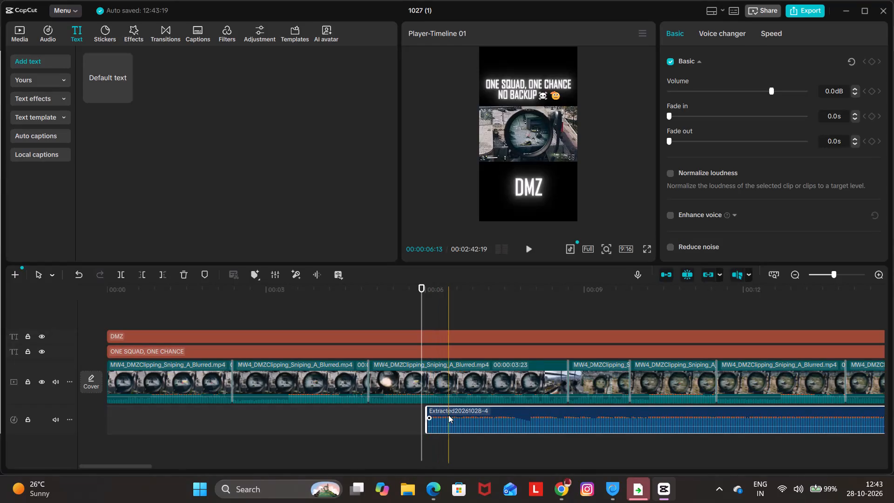
left_click_drag(448, 415, 126, 413)
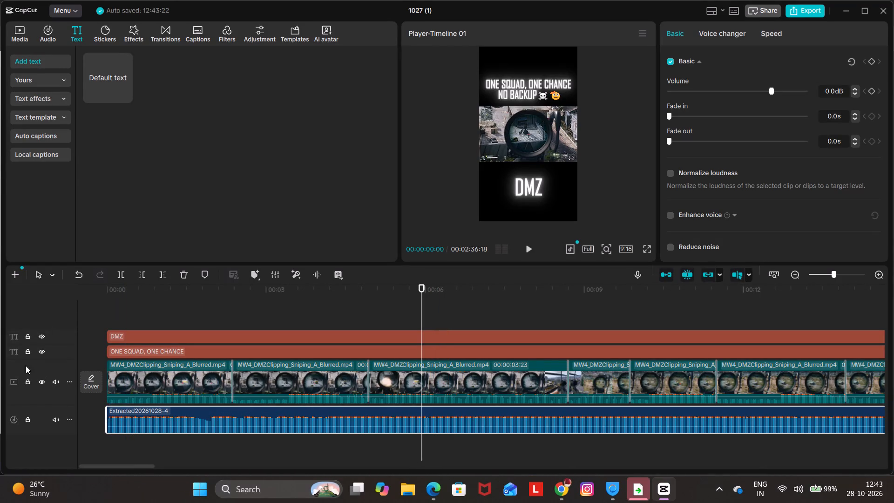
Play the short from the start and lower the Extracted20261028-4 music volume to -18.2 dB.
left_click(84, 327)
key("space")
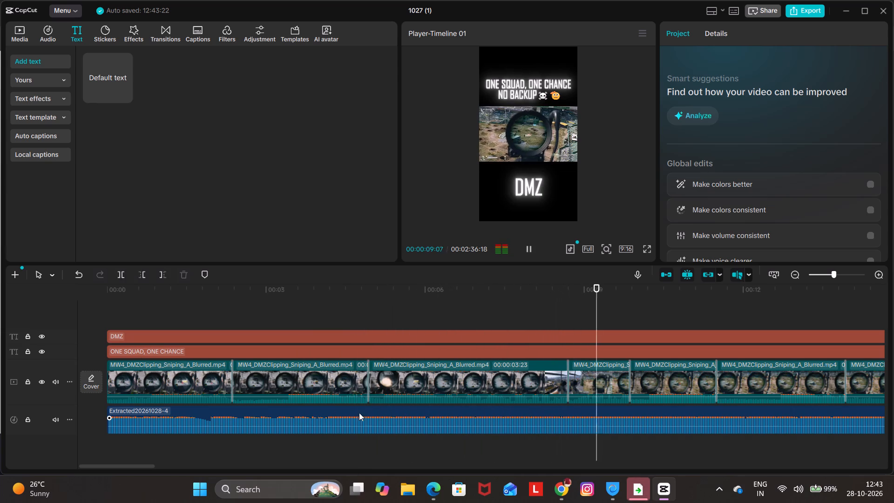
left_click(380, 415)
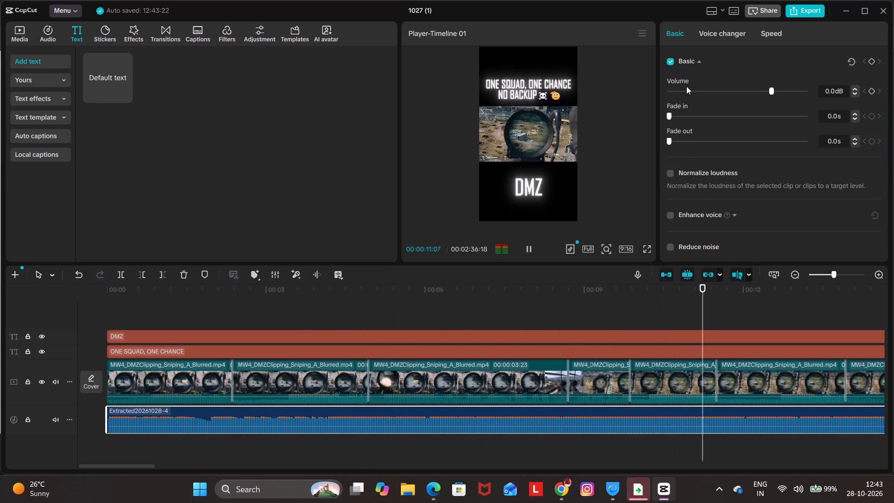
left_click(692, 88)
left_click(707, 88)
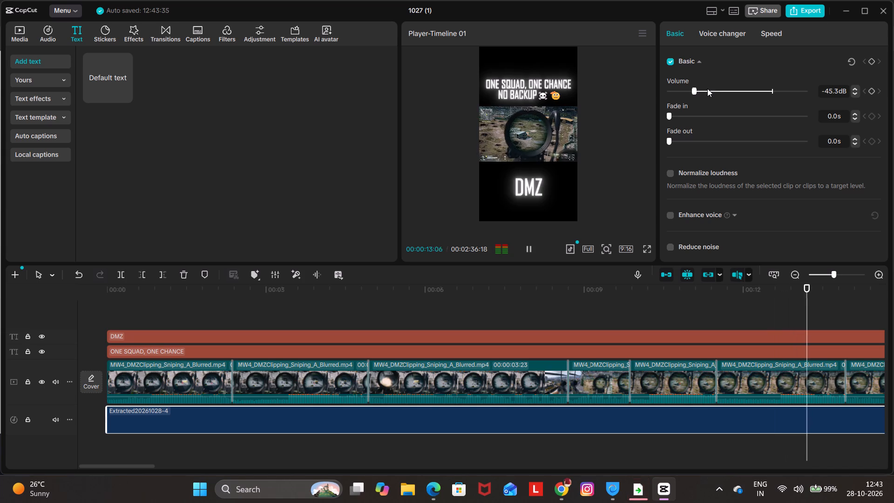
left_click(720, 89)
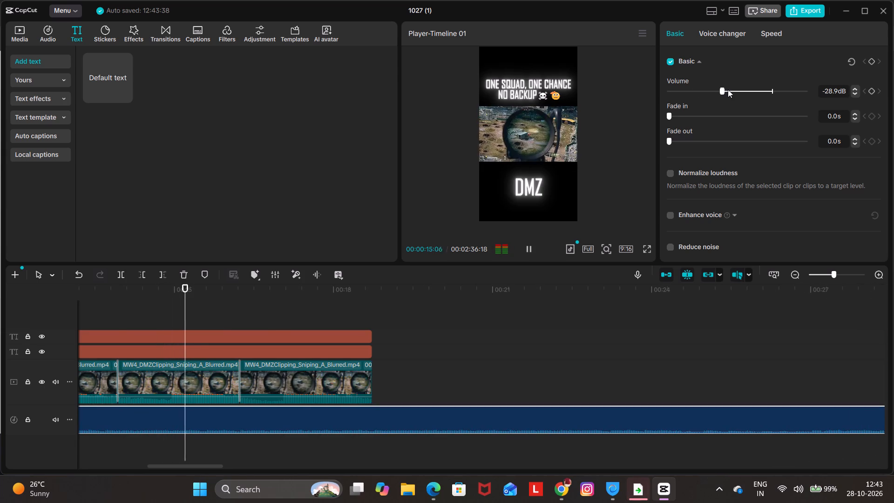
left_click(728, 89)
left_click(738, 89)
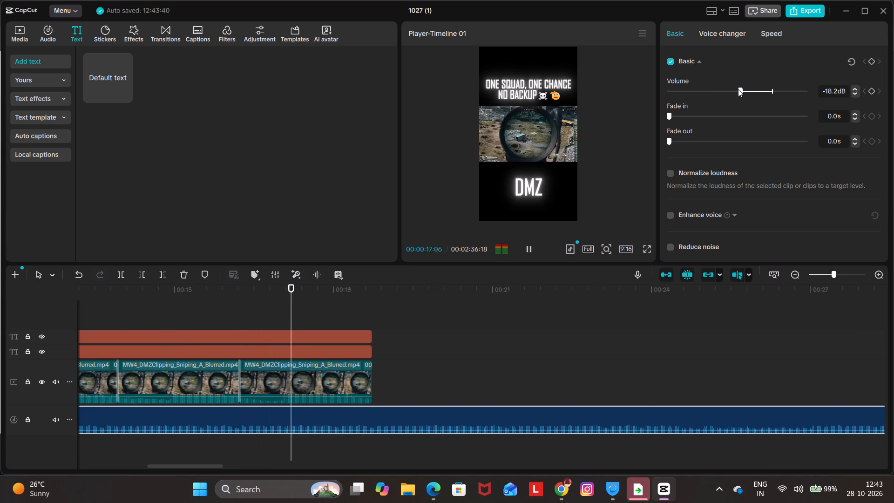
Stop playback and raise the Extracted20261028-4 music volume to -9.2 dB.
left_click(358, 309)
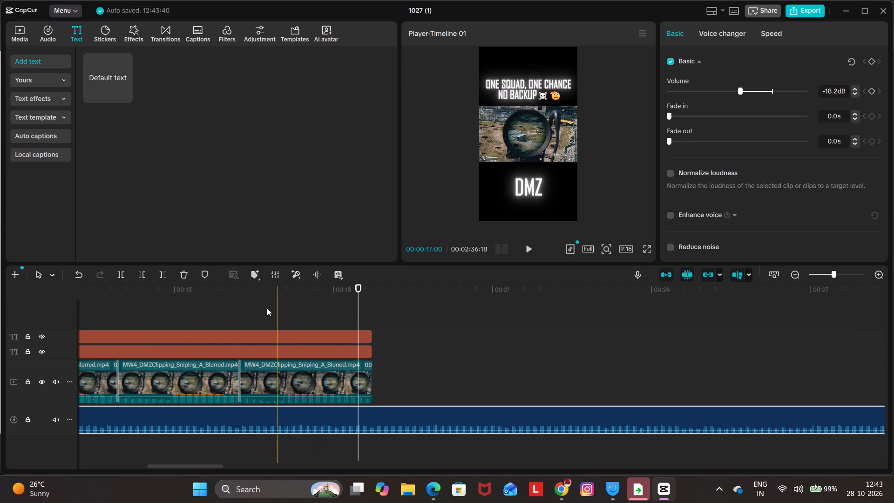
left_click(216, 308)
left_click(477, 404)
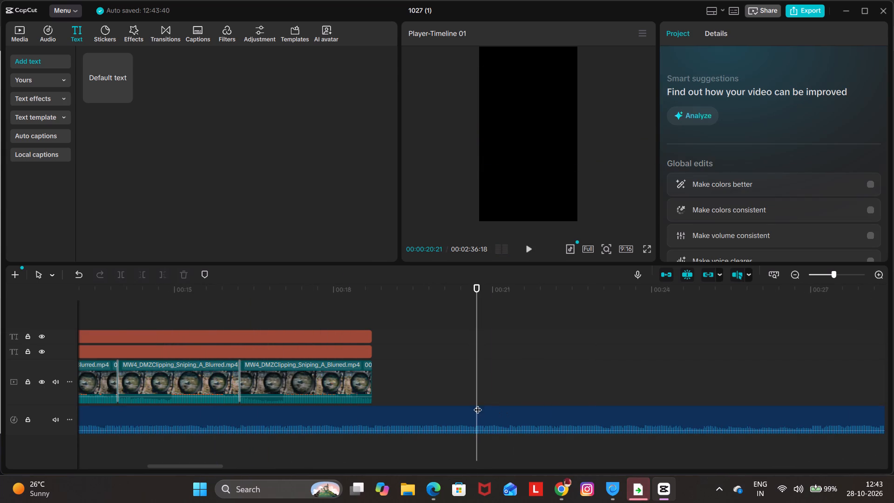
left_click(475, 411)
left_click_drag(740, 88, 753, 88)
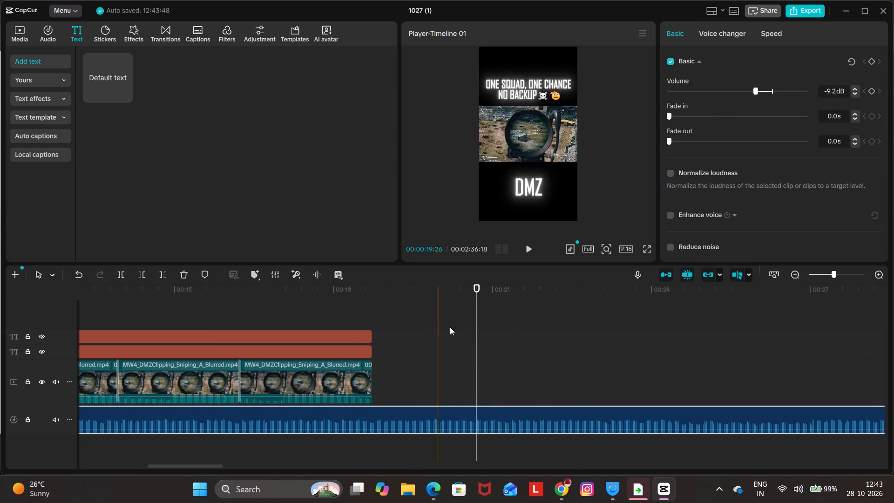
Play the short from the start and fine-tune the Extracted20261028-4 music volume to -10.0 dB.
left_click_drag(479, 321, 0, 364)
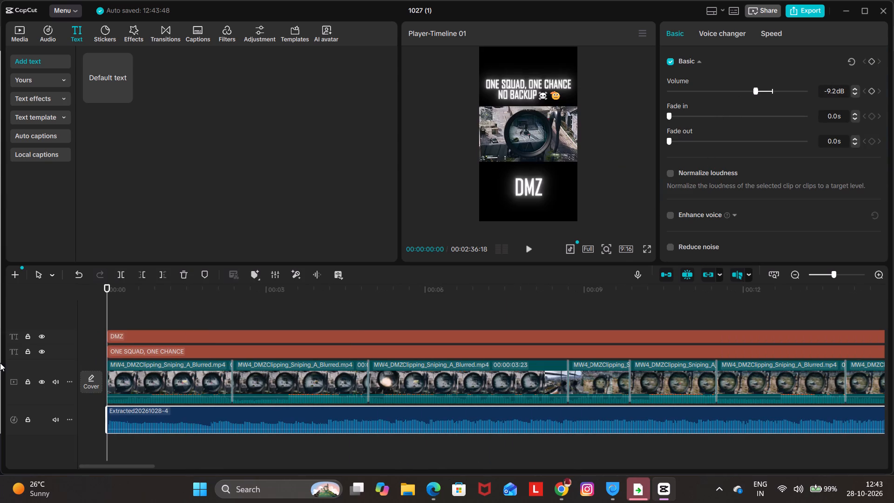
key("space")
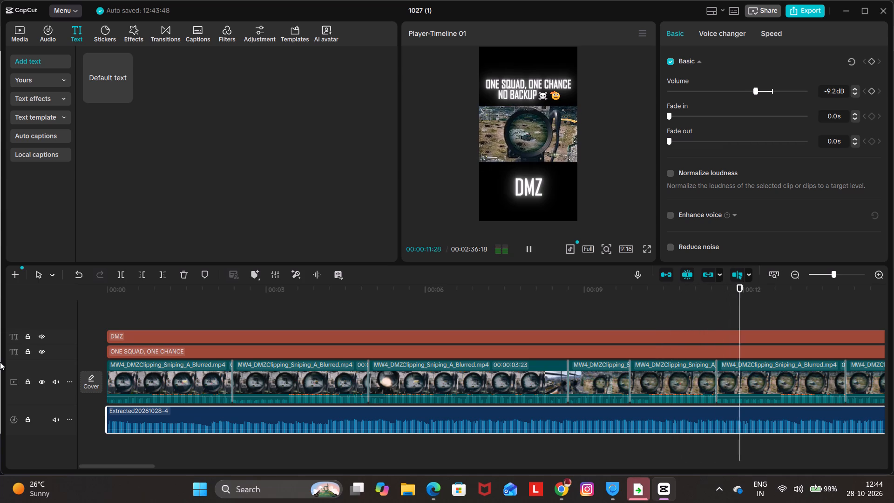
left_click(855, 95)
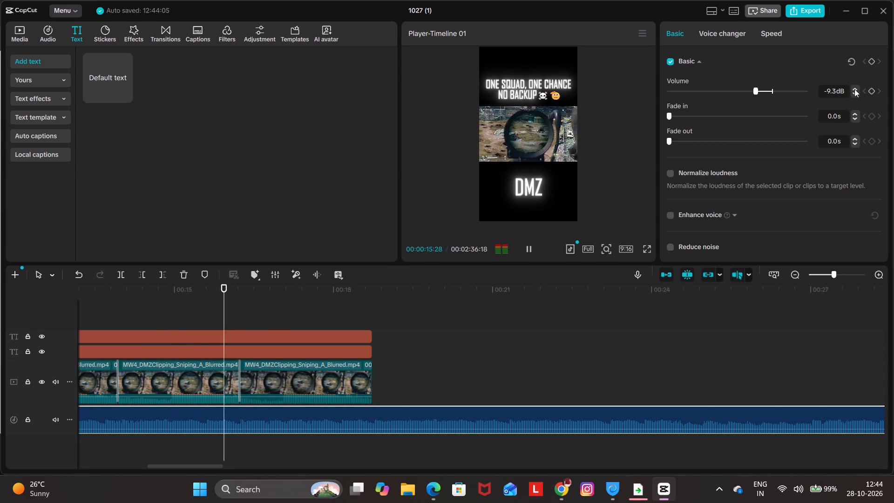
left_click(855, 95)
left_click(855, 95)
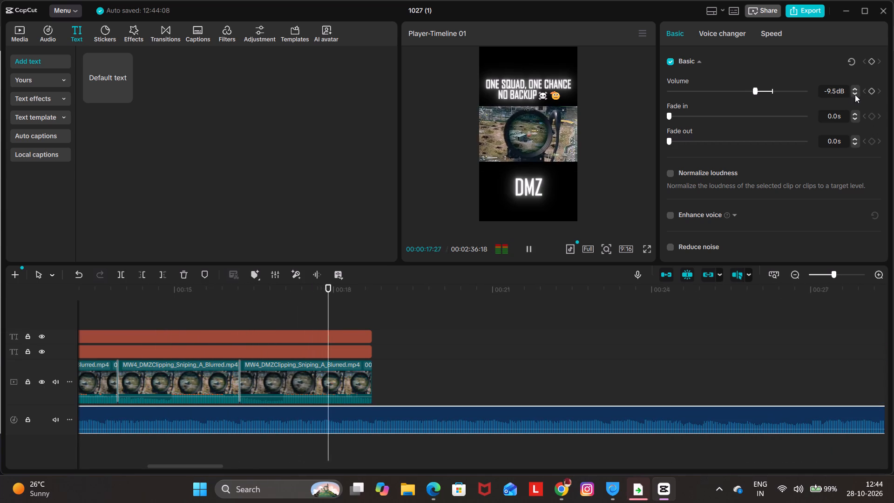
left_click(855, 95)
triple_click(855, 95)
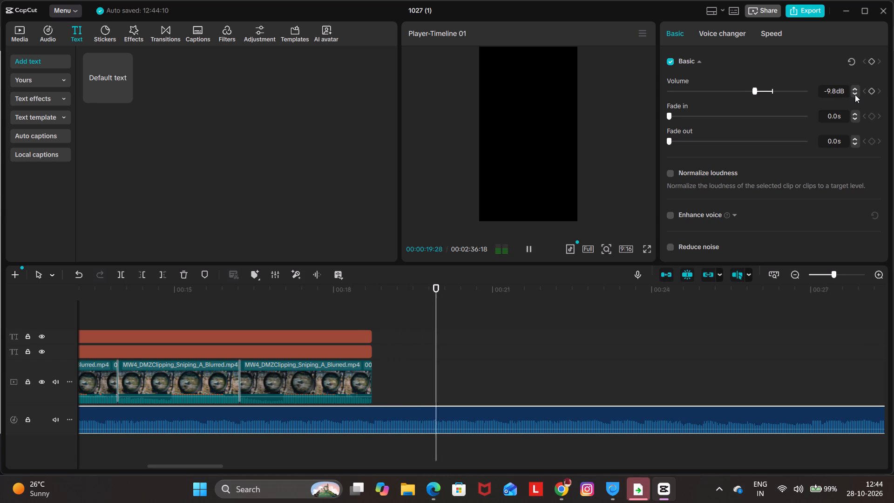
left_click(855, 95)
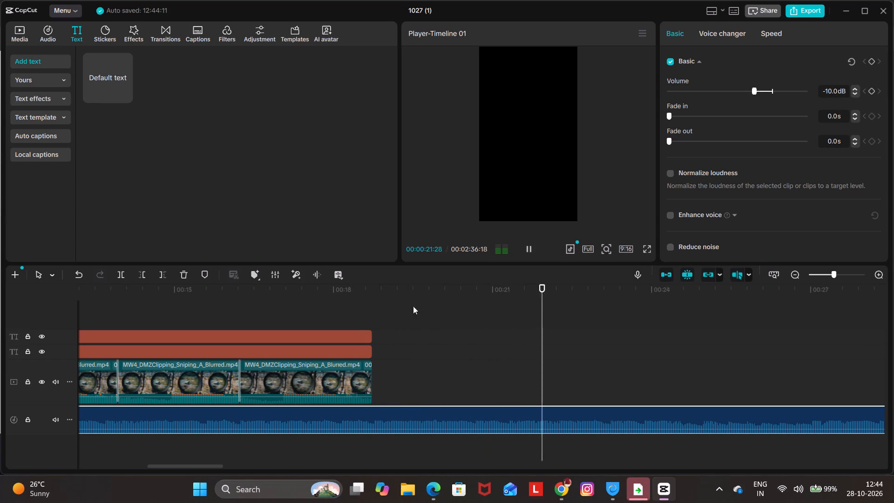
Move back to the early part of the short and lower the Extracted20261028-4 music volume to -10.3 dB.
left_click(102, 307)
key("space")
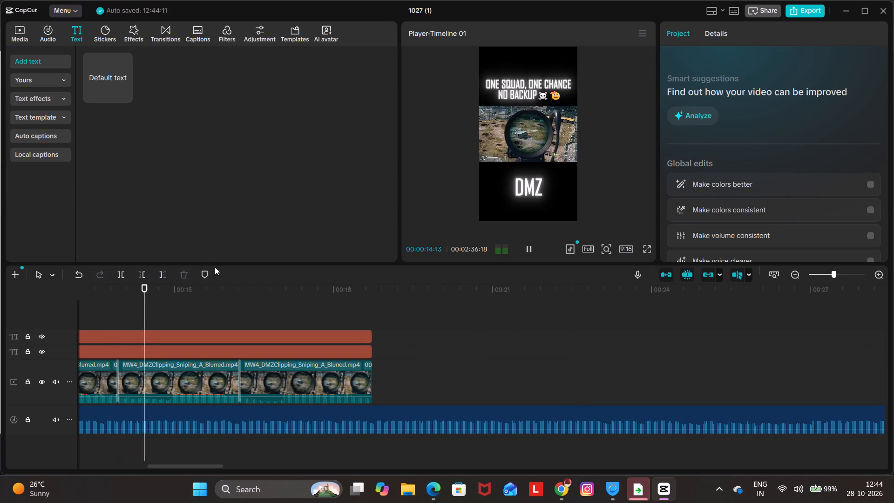
left_click(170, 306)
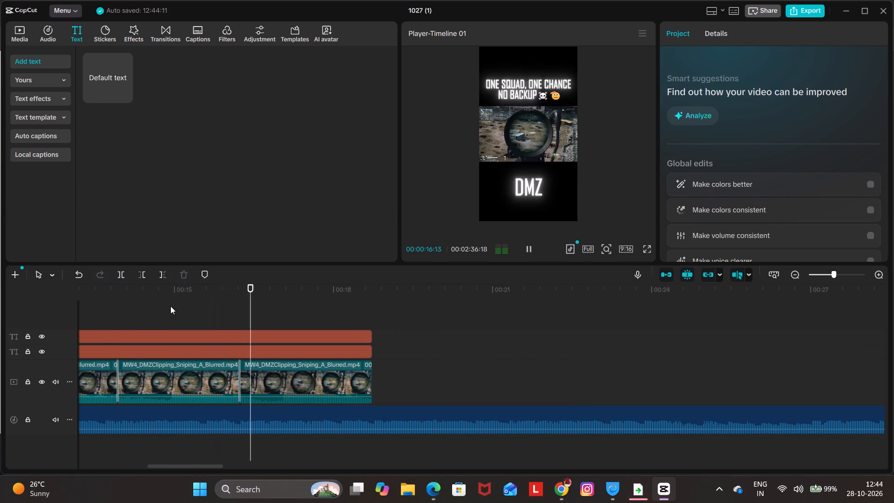
left_click_drag(170, 306, 57, 317)
left_click(237, 426)
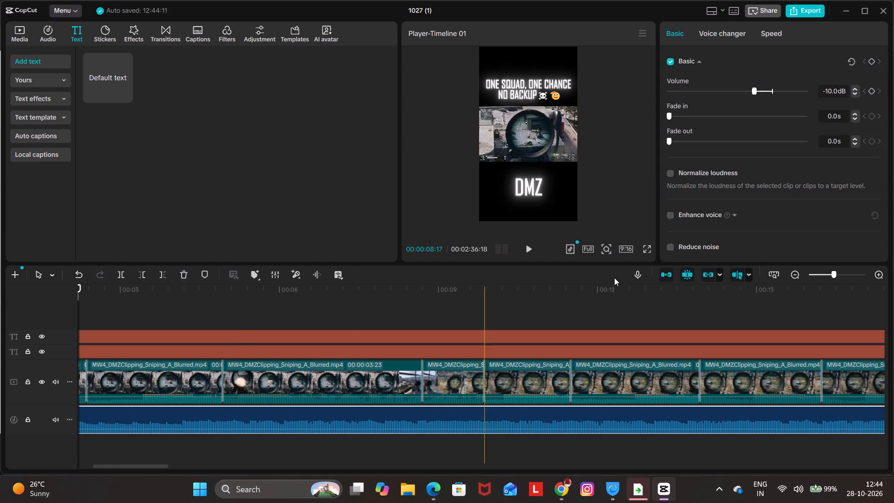
triple_click(855, 92)
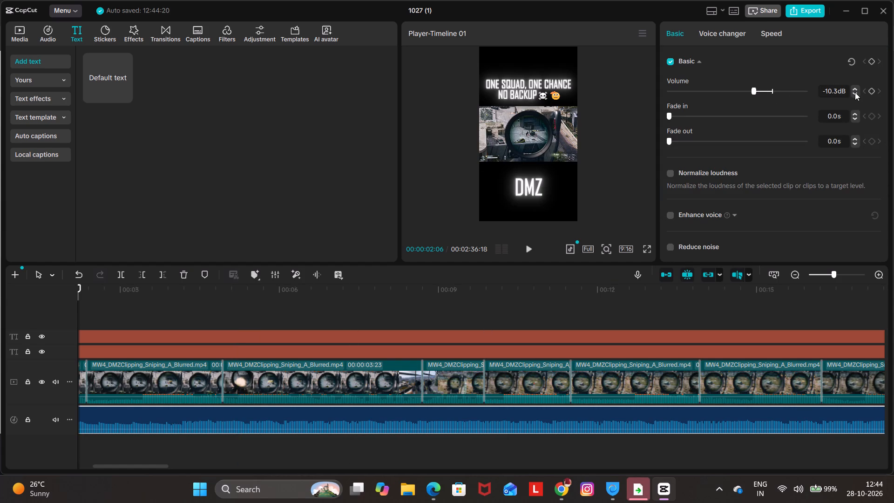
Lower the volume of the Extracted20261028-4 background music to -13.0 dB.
triple_click(855, 92)
triple_click(855, 92)
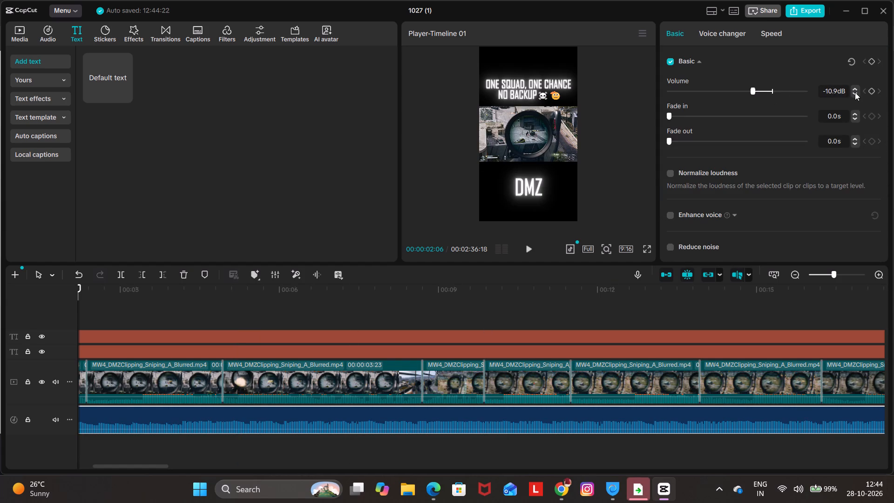
triple_click(855, 92)
left_click(855, 92)
triple_click(855, 92)
triple_click(855, 92)
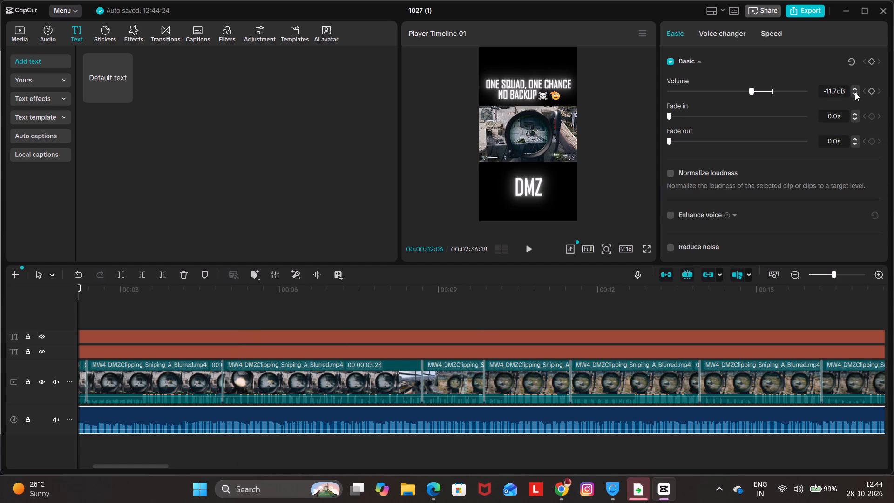
right_click(855, 92)
triple_click(855, 92)
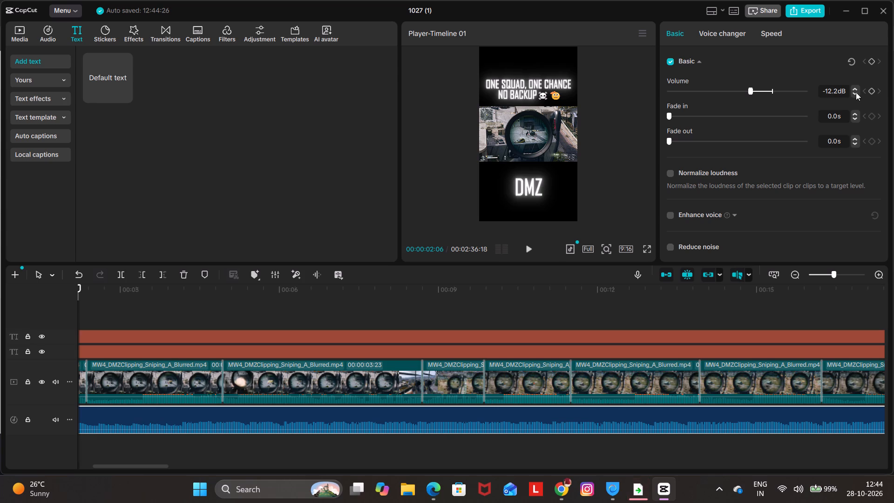
triple_click(856, 92)
triple_click(858, 92)
left_click(858, 92)
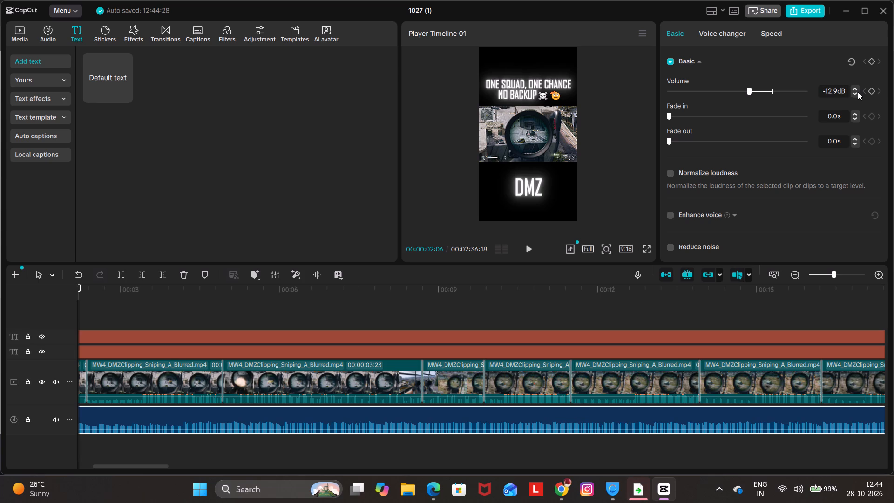
left_click(858, 92)
Play the short from about four seconds in, and trim off the background music that extends past the end of the last video clip.
left_click(190, 315)
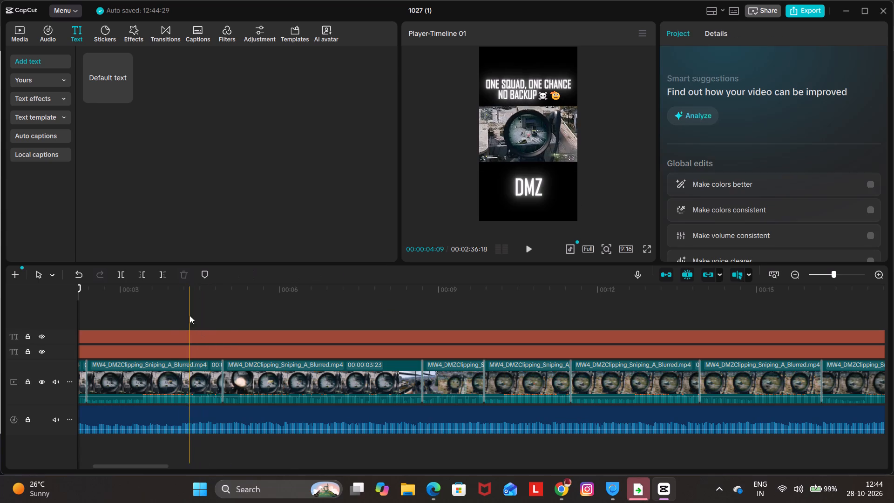
key("space")
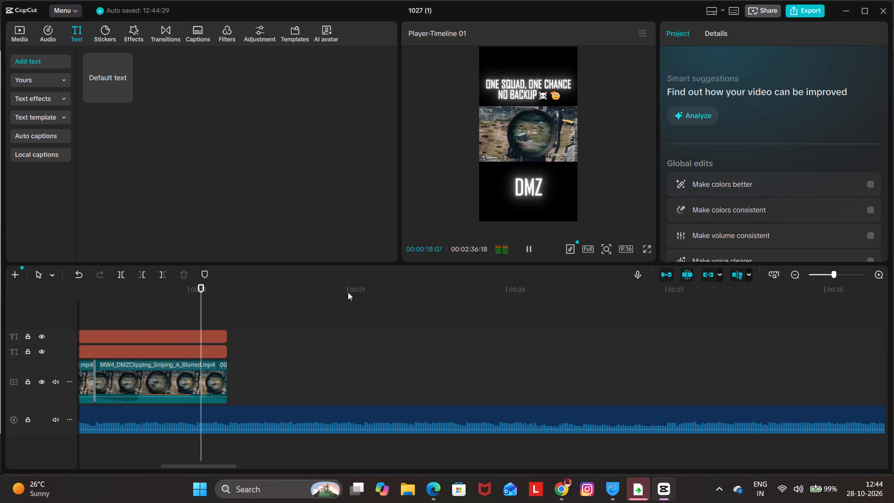
left_click(221, 385)
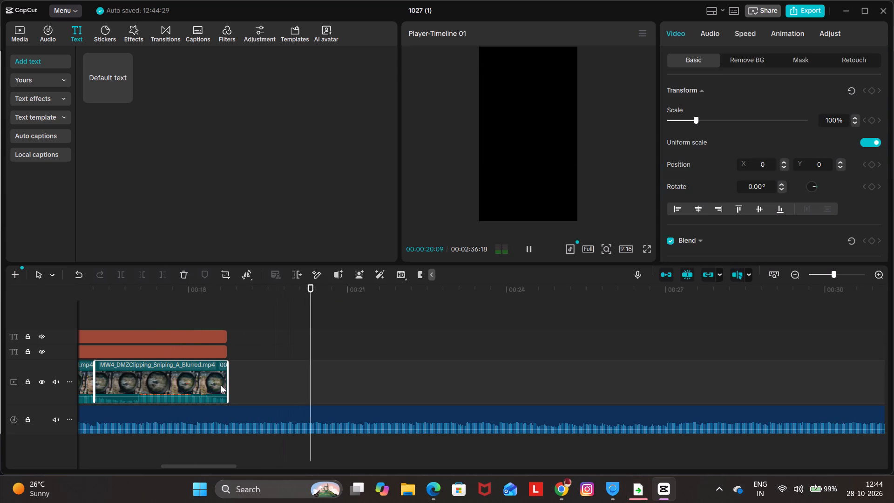
left_click(231, 418)
left_click(228, 321)
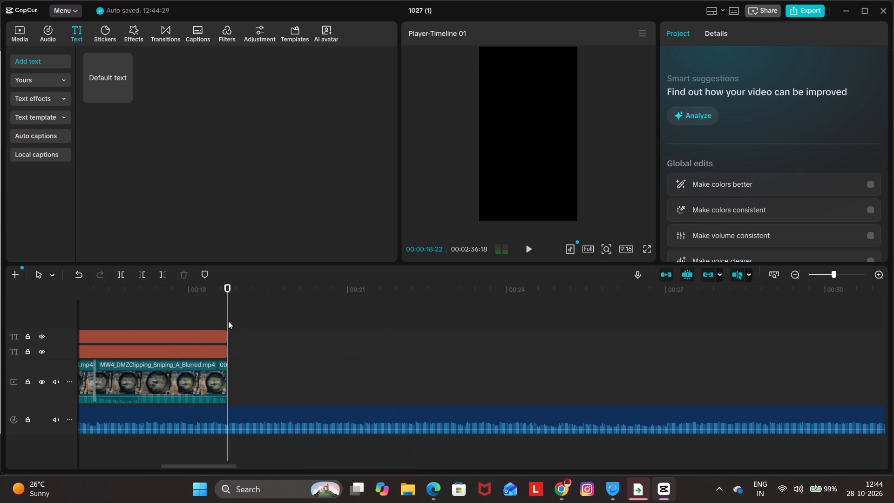
left_click(229, 420)
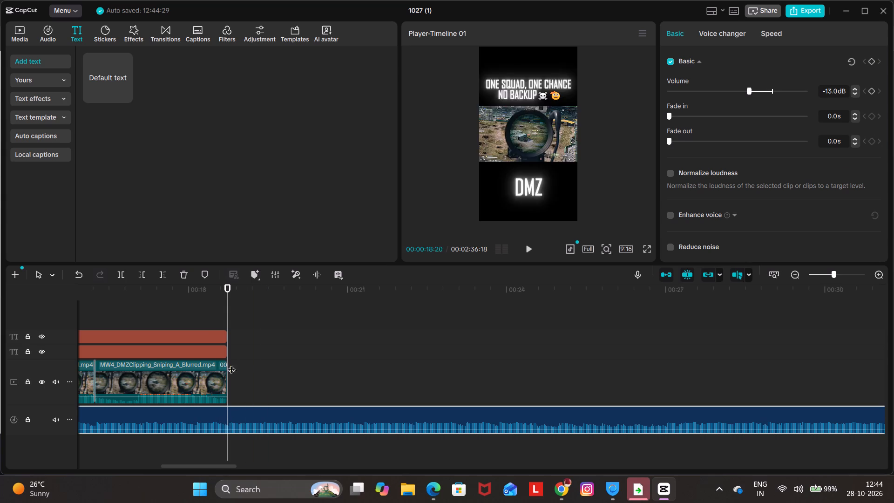
key("w")
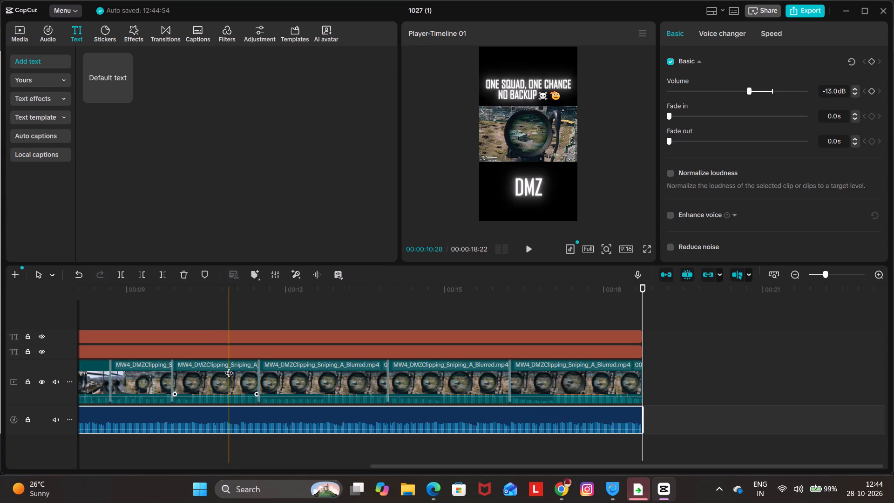
Return to the beginning of the short and play it to review the trimmed music and volume balance.
left_click(496, 312)
left_click_drag(492, 313, 430, 323)
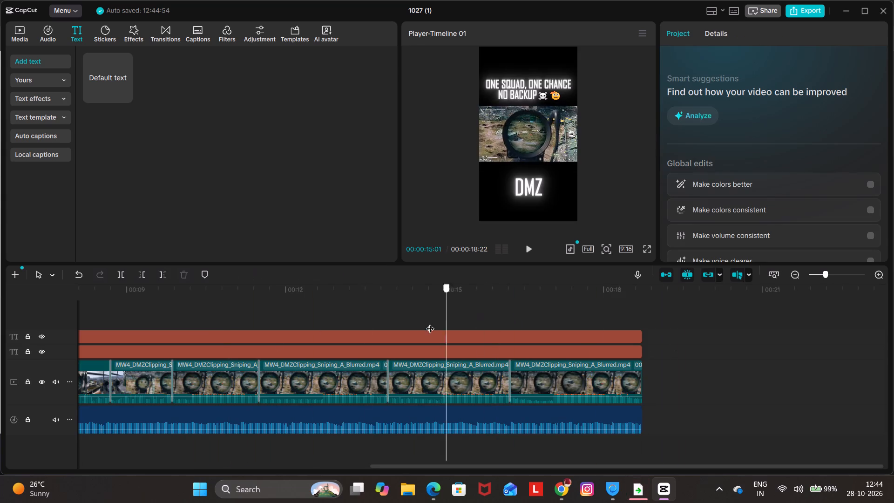
left_click_drag(430, 323, 22, 372)
key("space")
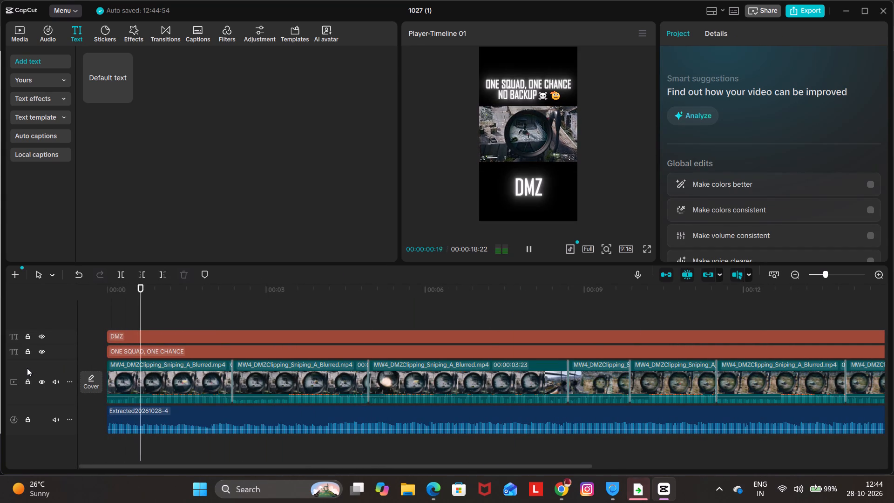
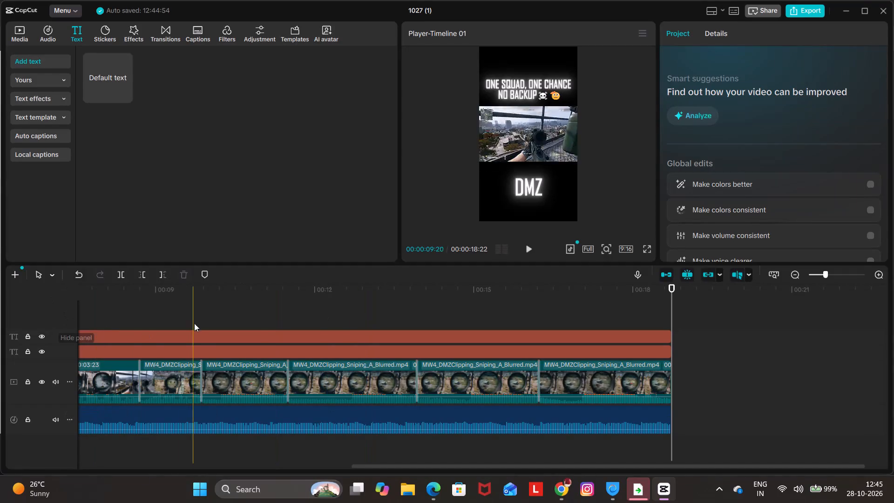
Add a custom adjustment layer at the very start of the short, on its own track above the DMZ caption.
left_click(155, 310)
left_click_drag(153, 311, 57, 311)
left_click(264, 44)
left_click(263, 37)
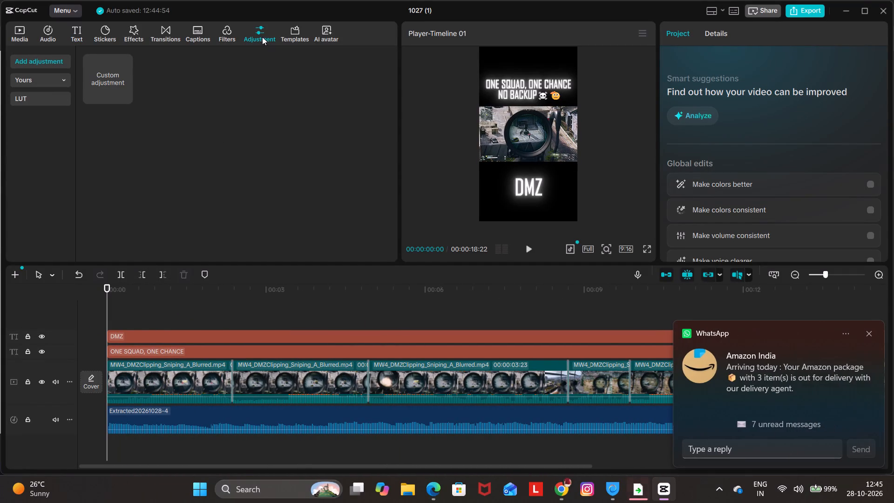
left_click(110, 76)
left_click_drag(110, 75, 108, 323)
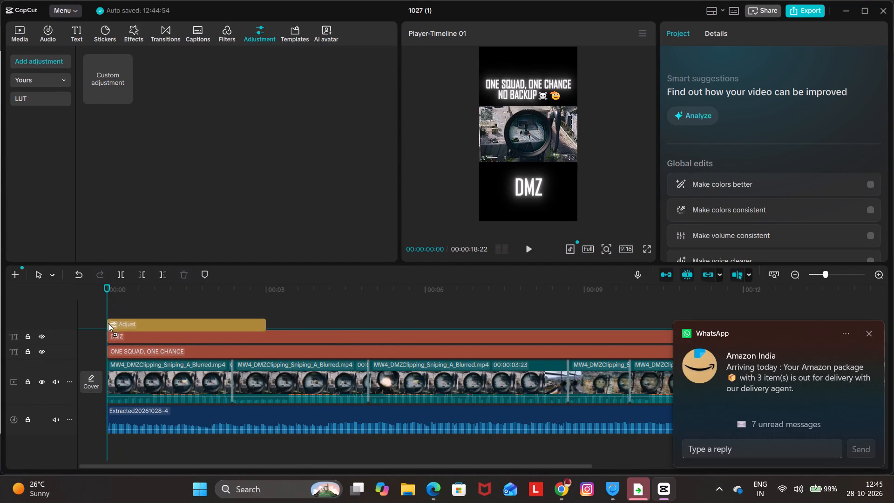
left_click_drag(108, 323, 106, 321)
left_click(125, 329)
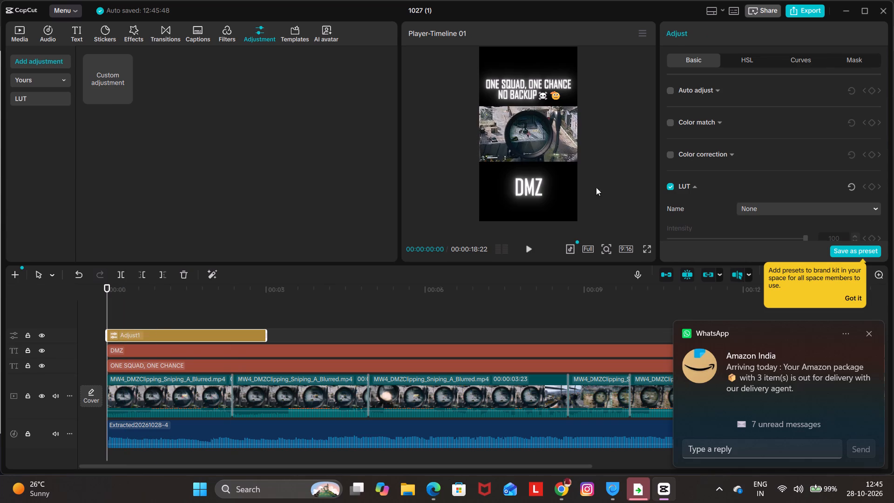
Set the adjustment layer's Sharpen effect to 50.
scroll(744, 186, "down", 3)
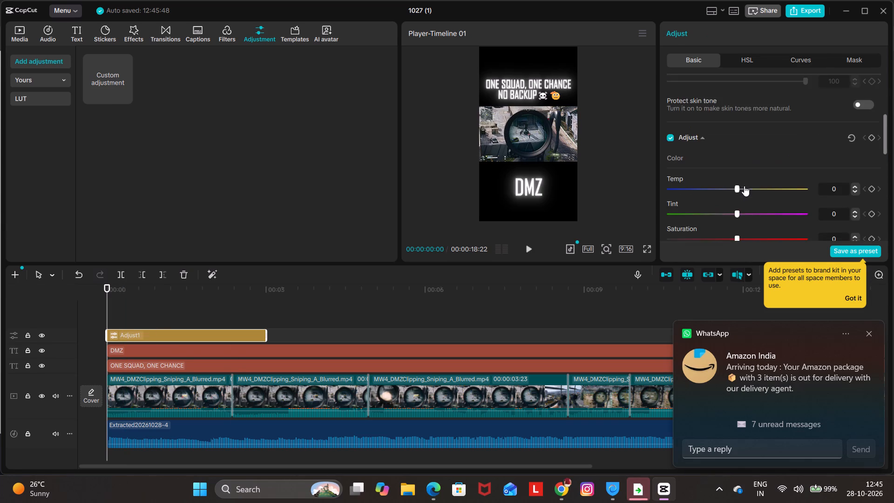
scroll(744, 186, "down", 4)
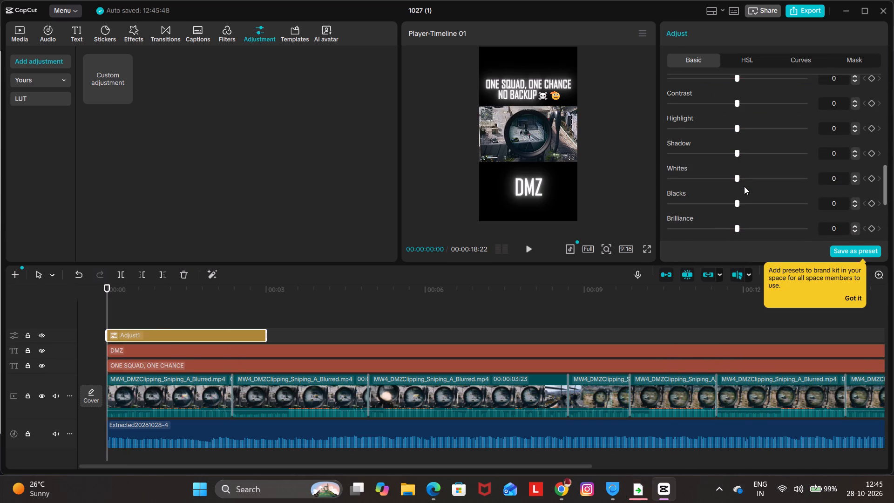
scroll(744, 186, "down", 3)
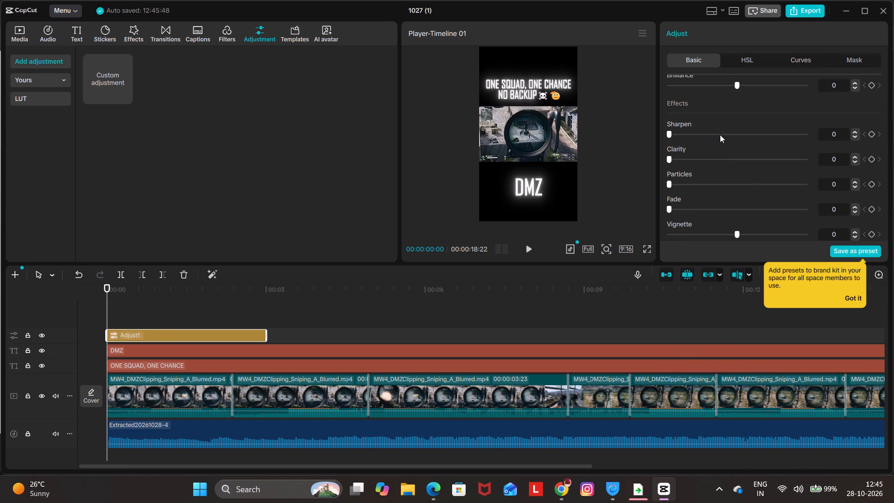
left_click(720, 135)
left_click_drag(722, 135, 734, 137)
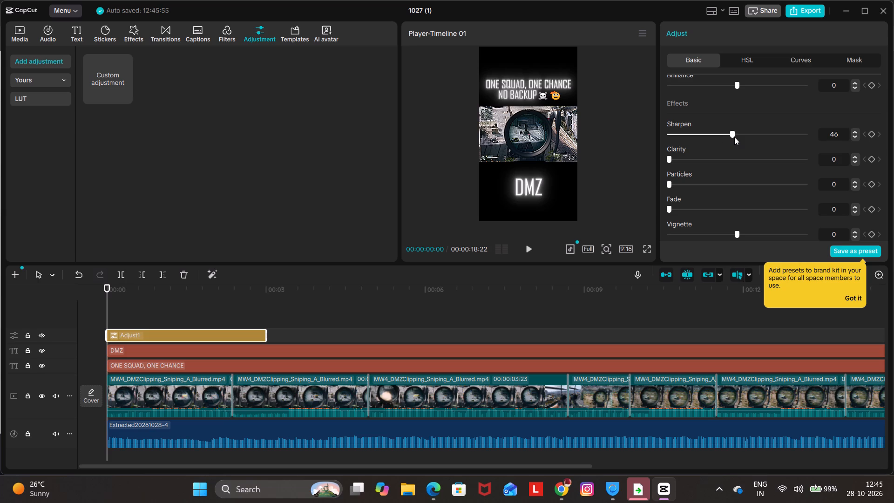
left_click_drag(734, 137, 739, 137)
Extend the adjustment layer so that it ends exactly with the last video clip at 00:00:18:22.
scroll(727, 171, "up", 6)
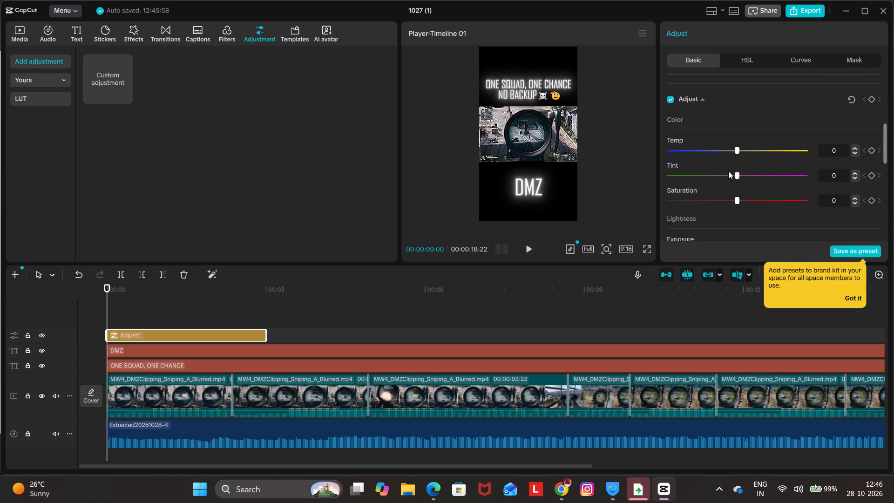
scroll(728, 171, "up", 8)
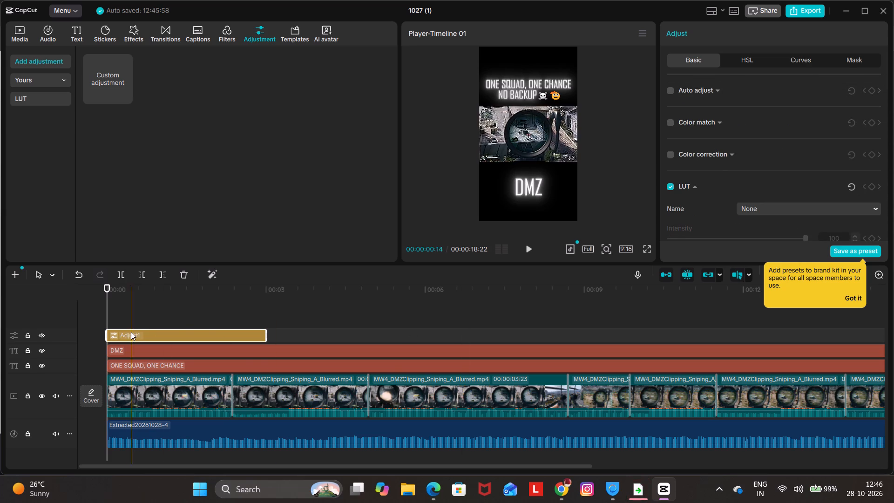
left_click_drag(267, 333, 773, 358)
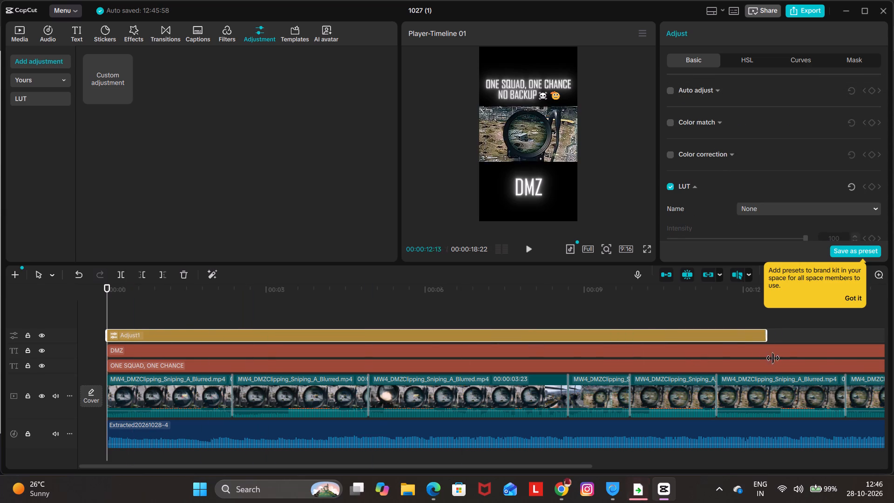
left_click_drag(773, 358, 697, 362)
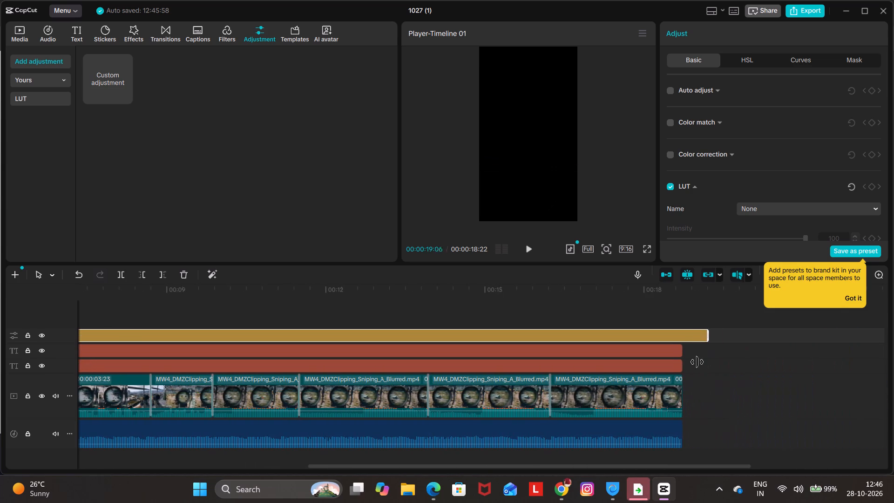
left_click_drag(697, 362, 683, 366)
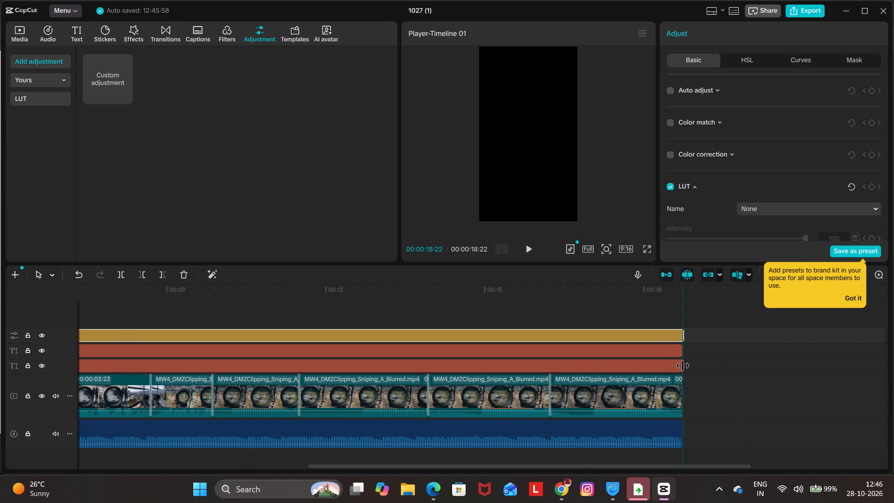
left_click_drag(683, 366, 683, 366)
Check the sharpened picture at several points, play the short from its beginning, and move back to the opening frames.
left_click(568, 304)
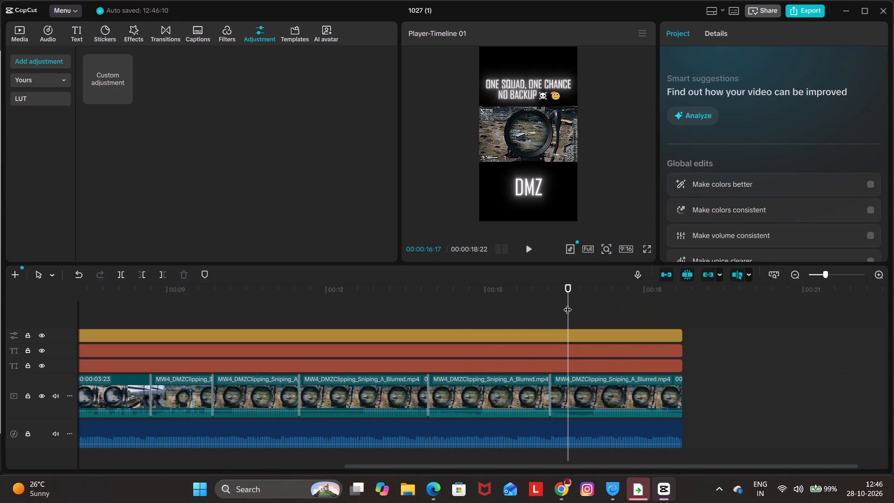
left_click(199, 309)
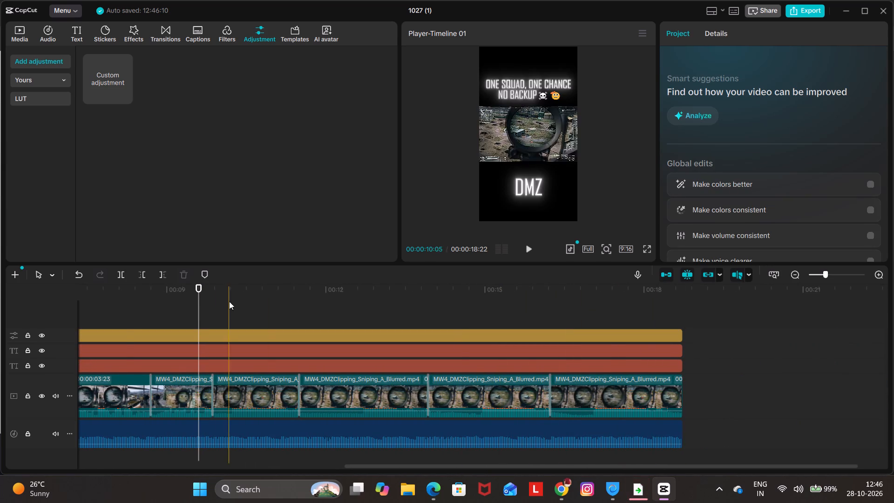
left_click_drag(197, 316, 105, 336)
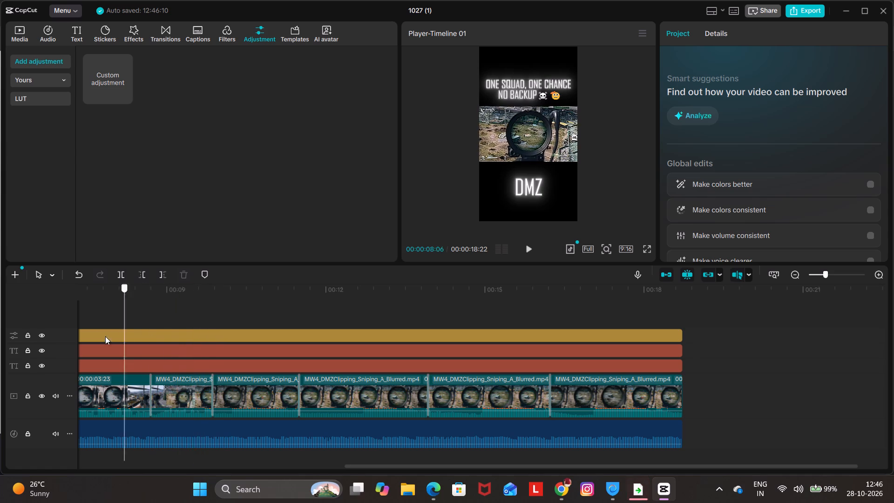
left_click_drag(105, 336, 4, 360)
key("space")
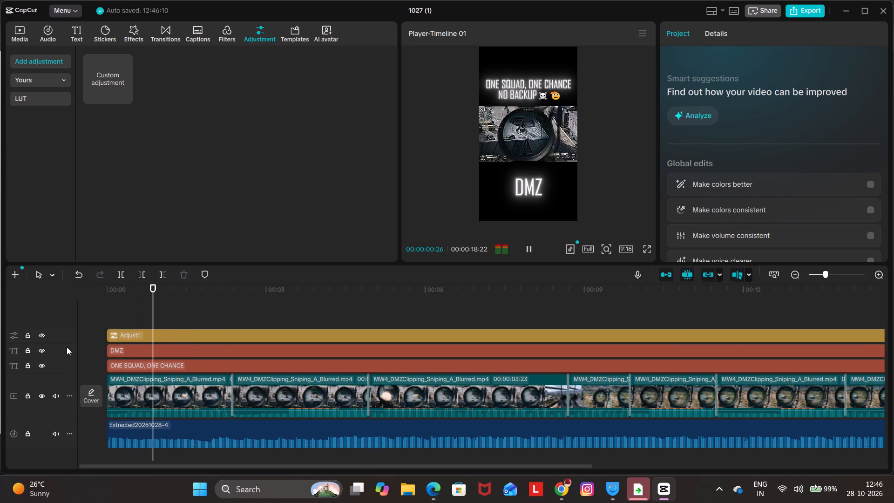
left_click_drag(293, 314, 278, 315)
left_click_drag(259, 315, 225, 318)
left_click_drag(210, 318, 183, 318)
left_click_drag(176, 318, 141, 316)
left_click_drag(135, 316, 121, 314)
left_click(119, 314)
Raise the adjustment layer's Contrast slightly, to about 4.
left_click(156, 333)
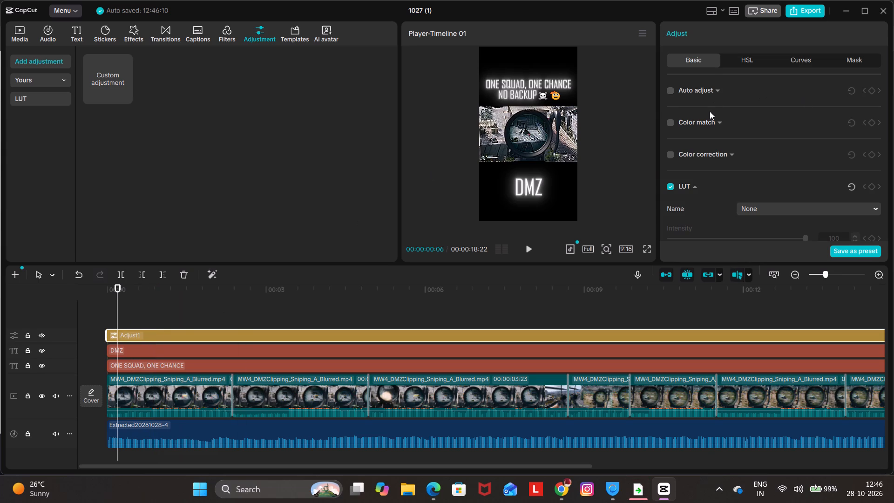
left_click(715, 89)
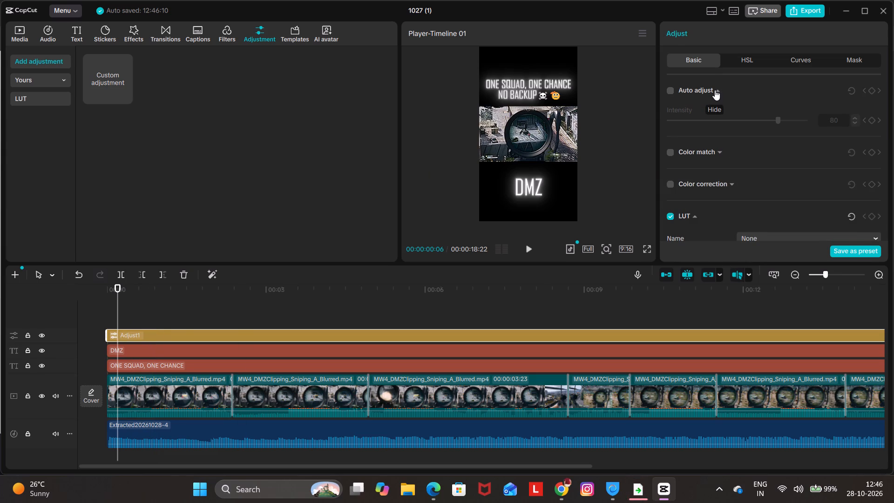
left_click(715, 90)
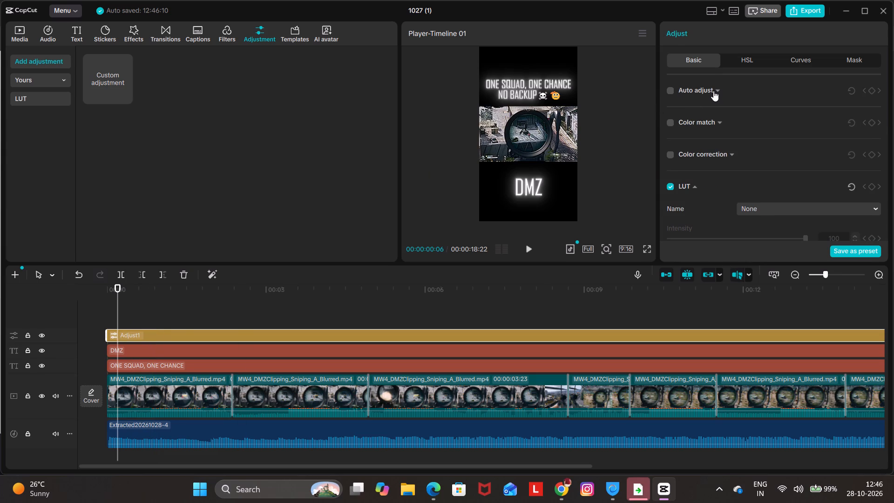
scroll(715, 91, "down", 4)
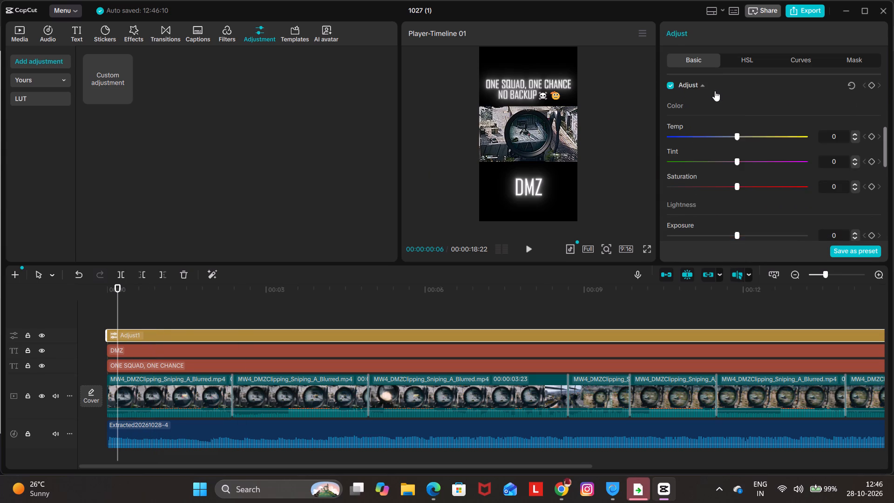
scroll(715, 91, "down", 2)
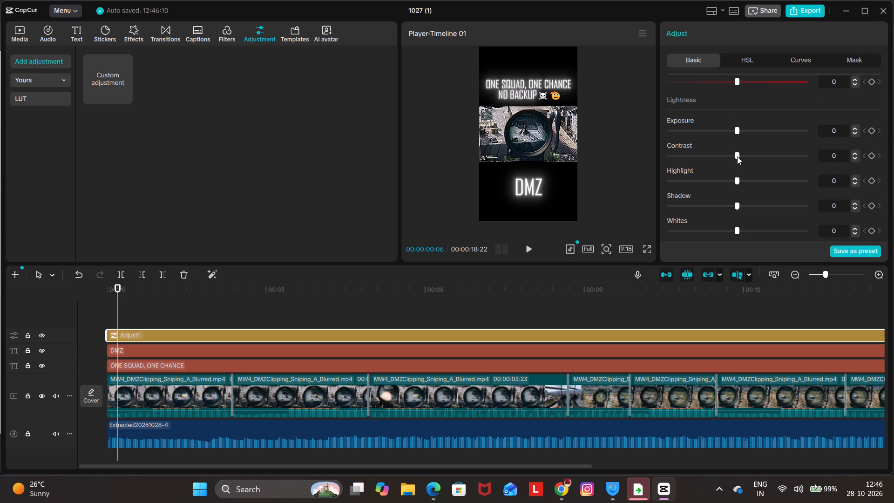
left_click_drag(737, 156, 737, 160)
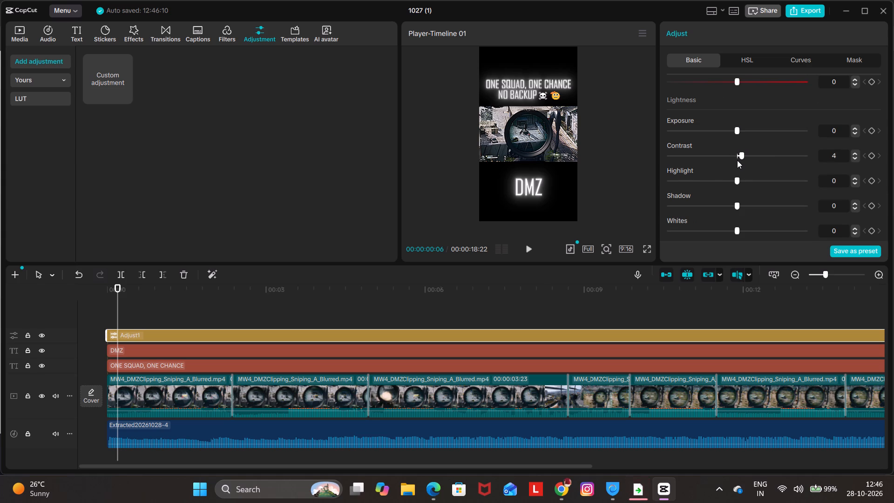
left_click_drag(737, 160, 736, 161)
Compare low and full Clarity levels on the adjustment layer and settle on a Clarity of 47.
scroll(704, 184, "down", 3)
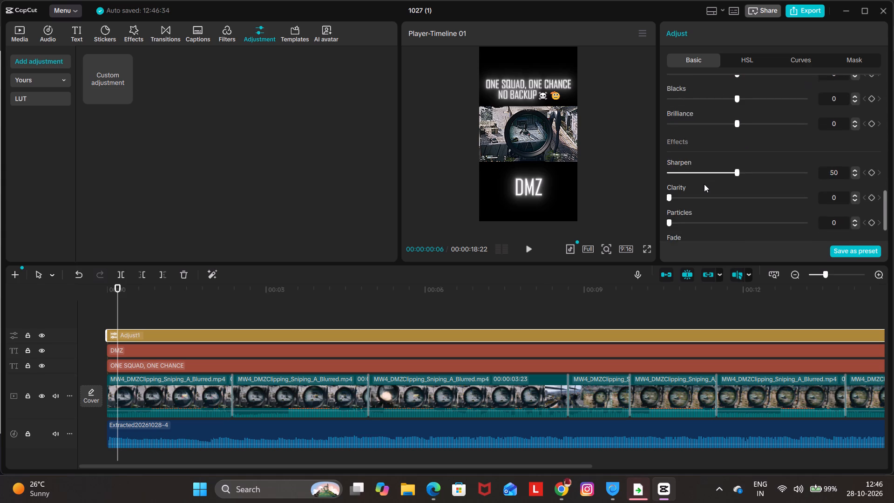
scroll(704, 184, "down", 2)
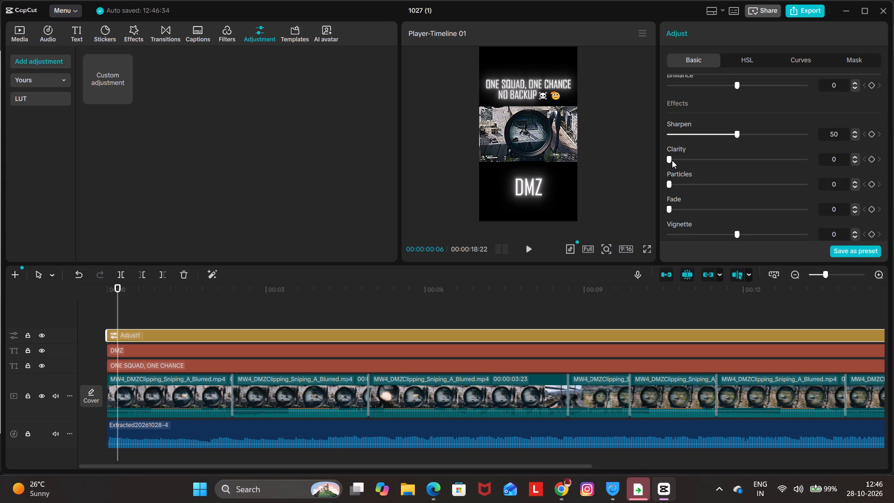
left_click(672, 158)
left_click_drag(672, 157, 730, 163)
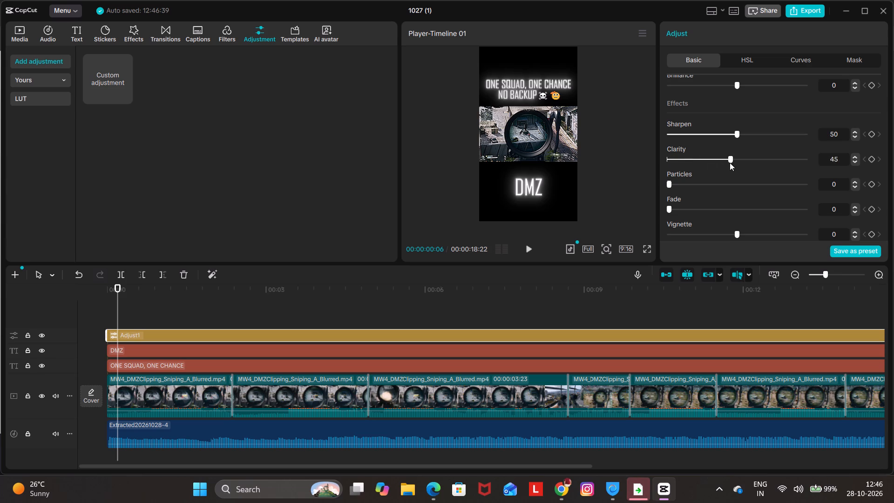
left_click_drag(730, 163, 683, 174)
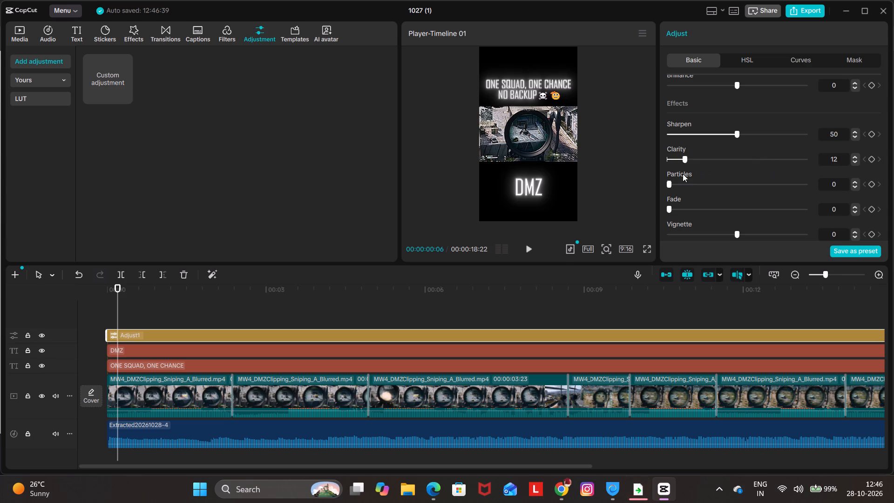
left_click_drag(683, 174, 623, 181)
left_click_drag(623, 181, 801, 184)
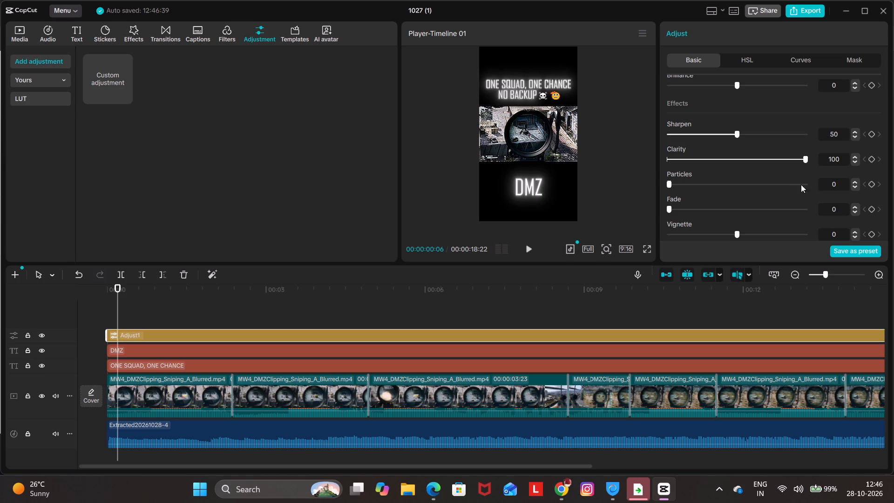
left_click_drag(801, 184, 740, 192)
left_click_drag(740, 192, 731, 194)
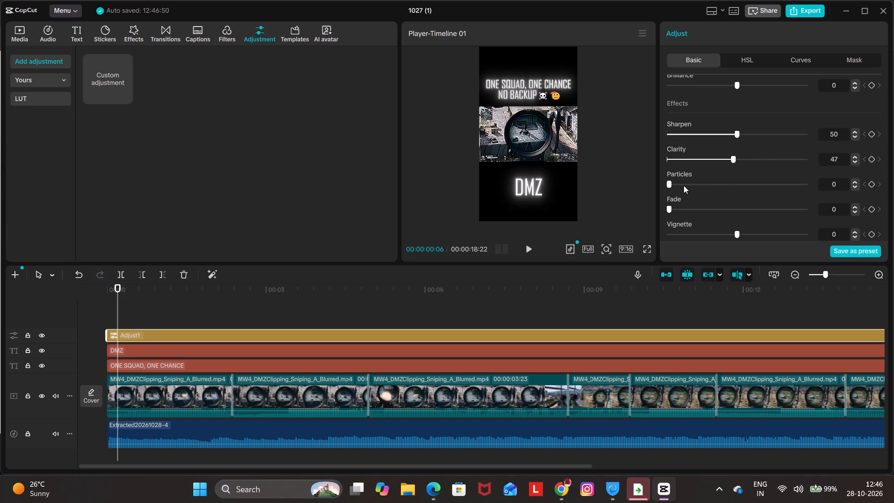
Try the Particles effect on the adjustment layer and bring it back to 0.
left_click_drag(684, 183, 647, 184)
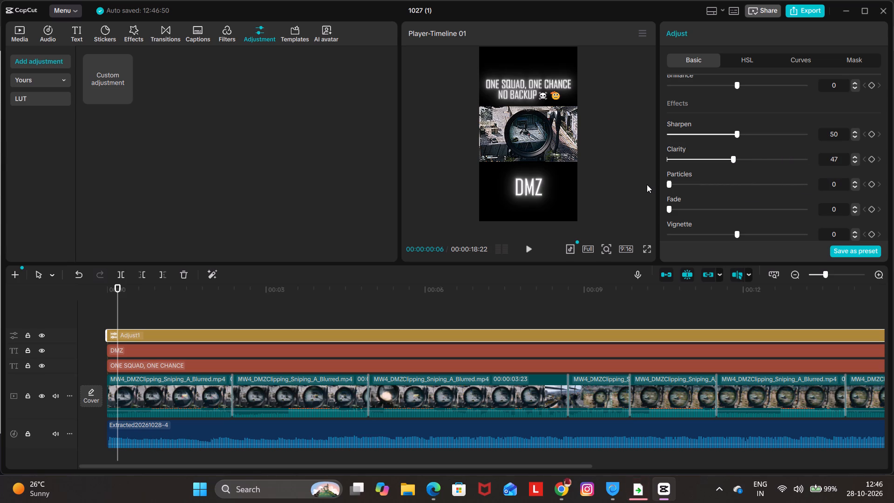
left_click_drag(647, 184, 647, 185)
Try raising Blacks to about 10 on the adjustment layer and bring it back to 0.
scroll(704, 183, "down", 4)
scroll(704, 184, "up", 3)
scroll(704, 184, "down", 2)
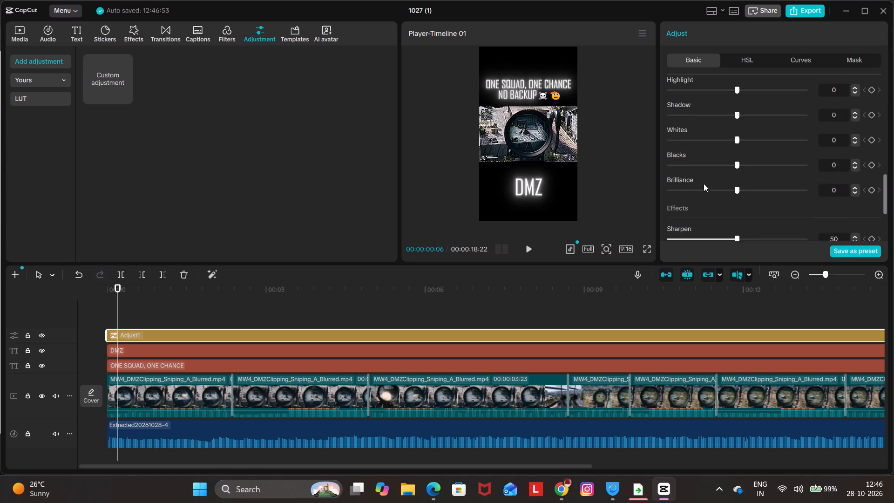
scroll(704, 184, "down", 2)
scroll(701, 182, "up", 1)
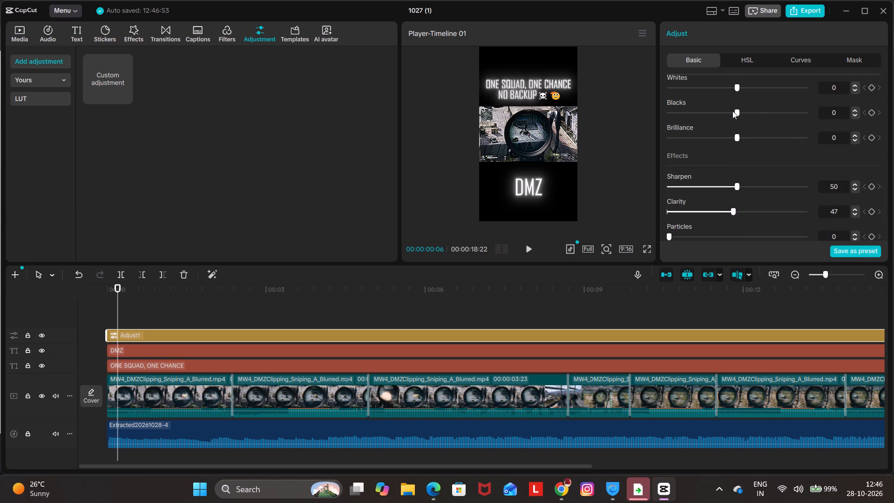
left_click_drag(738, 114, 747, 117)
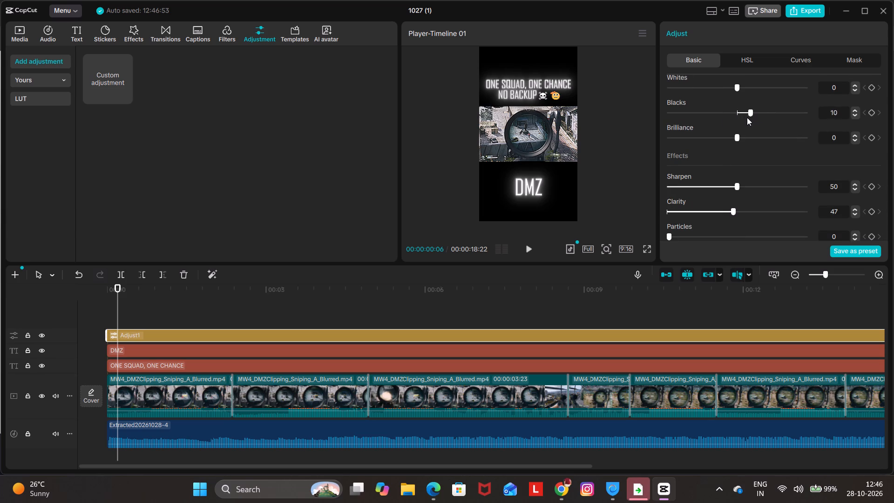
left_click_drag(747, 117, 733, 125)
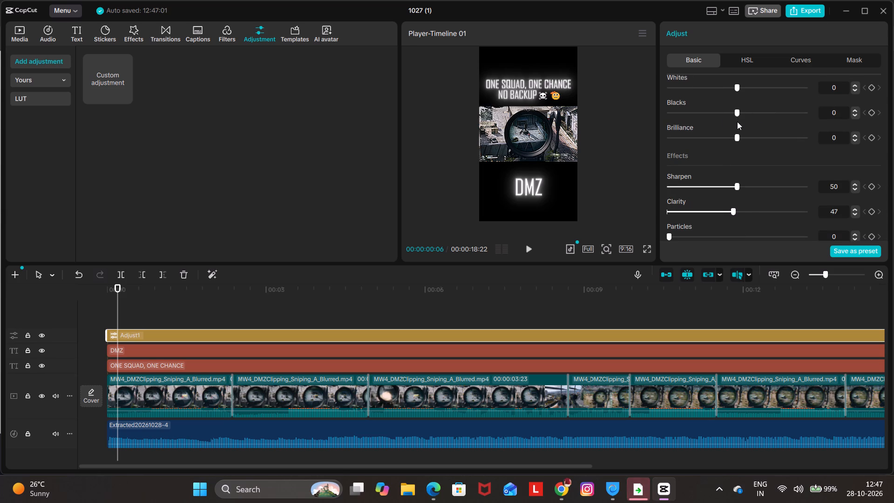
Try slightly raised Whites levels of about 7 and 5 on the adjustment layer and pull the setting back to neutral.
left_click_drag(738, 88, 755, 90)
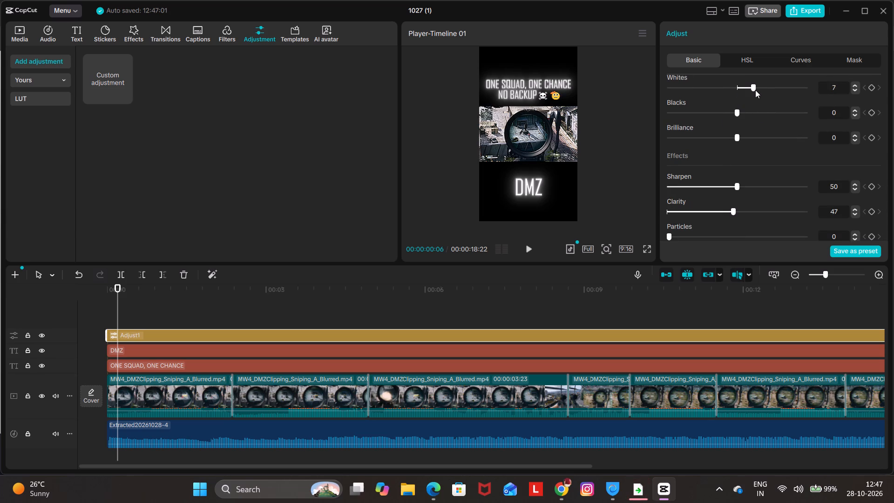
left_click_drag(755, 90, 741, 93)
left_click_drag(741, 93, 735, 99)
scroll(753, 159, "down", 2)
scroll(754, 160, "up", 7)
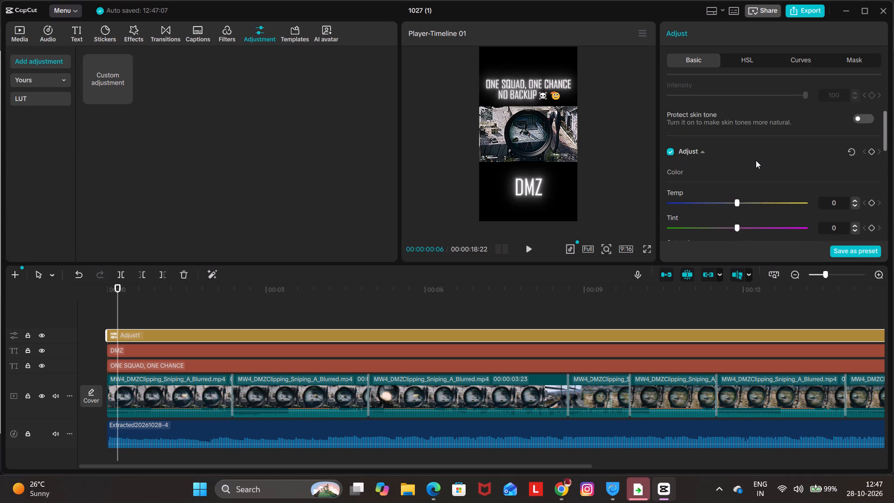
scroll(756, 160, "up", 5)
Open the export settings and set the video to 2K resolution at 60fps.
left_click(527, 306)
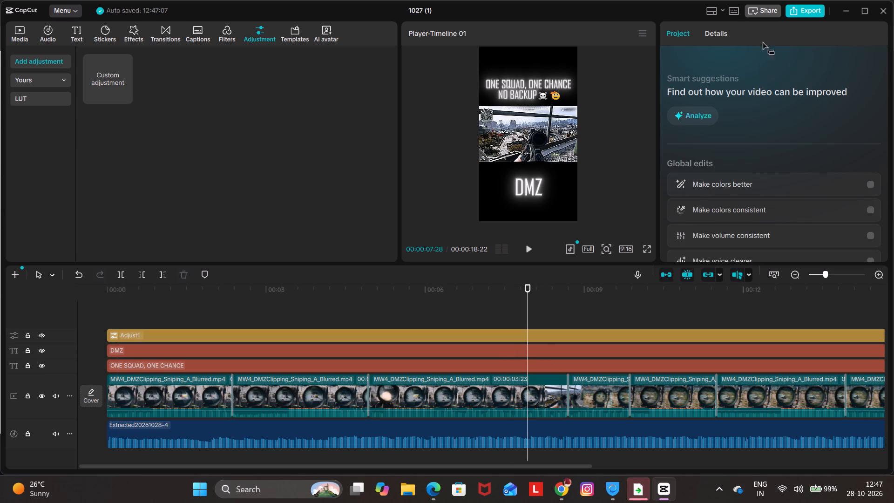
left_click(806, 7)
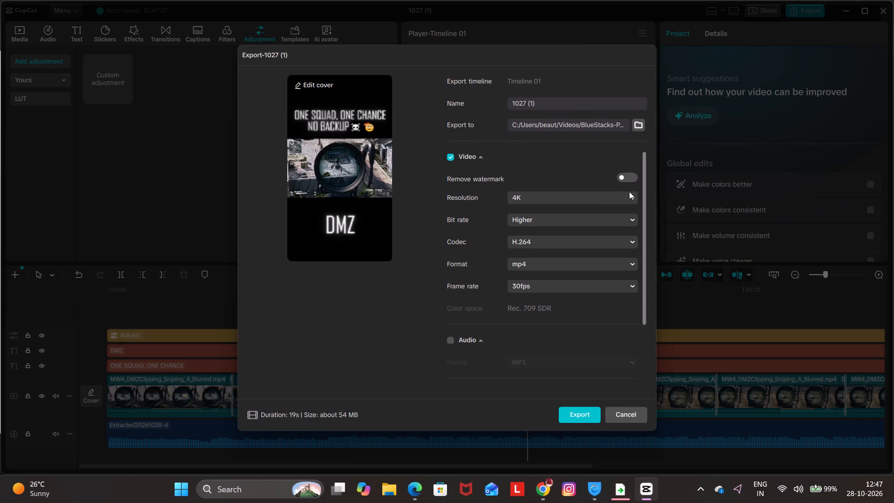
left_click(627, 197)
left_click(545, 280)
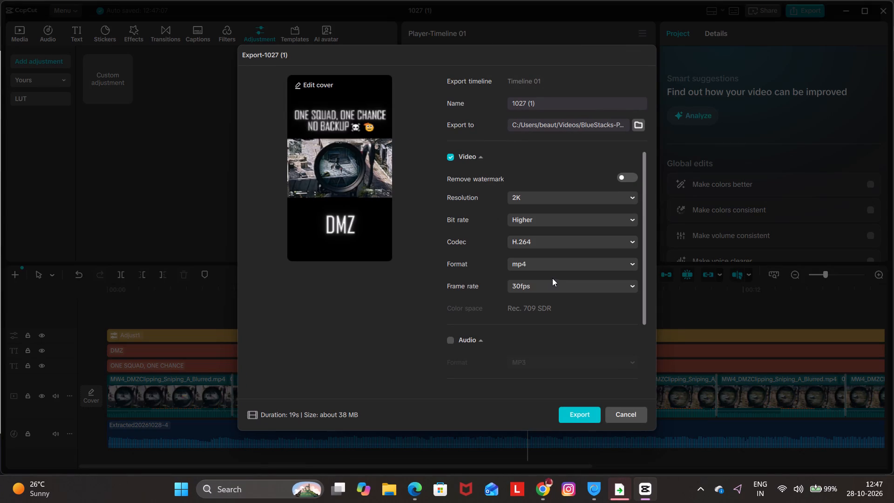
left_click(588, 289)
left_click(545, 422)
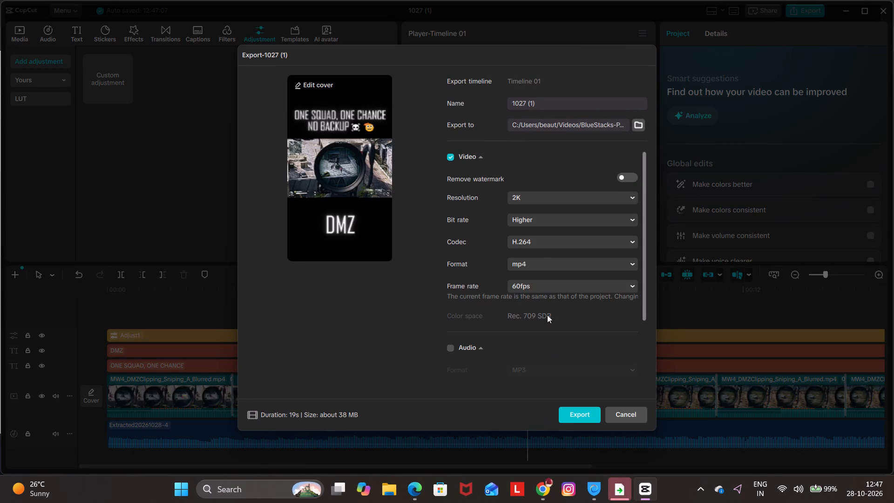
Switch the export bit rate to Custom, using CBR (Static Bit Rate).
left_click(614, 218)
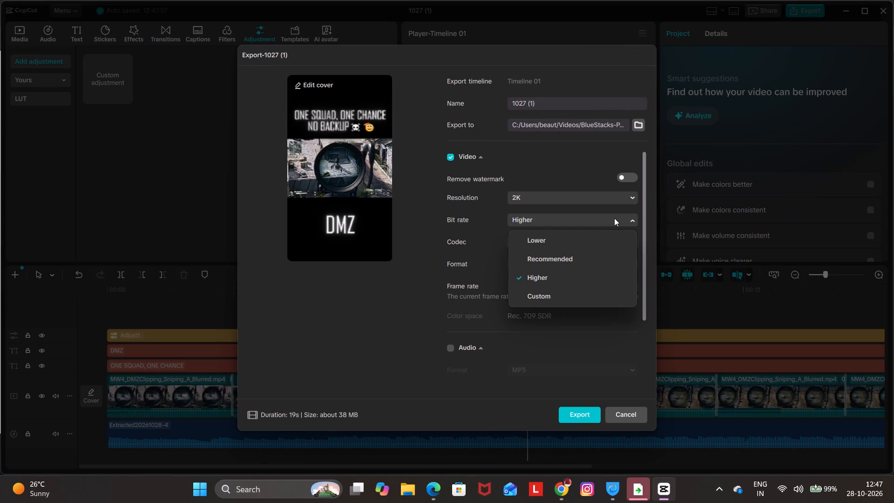
left_click(614, 218)
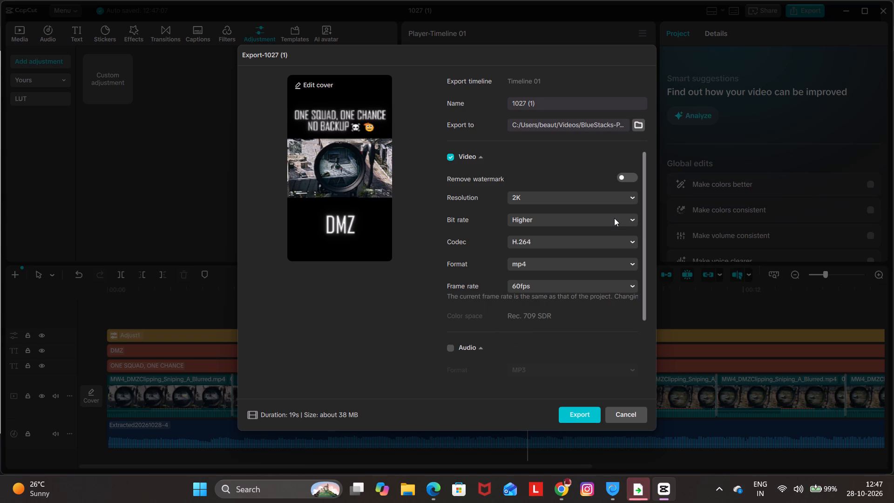
left_click(543, 219)
left_click(548, 294)
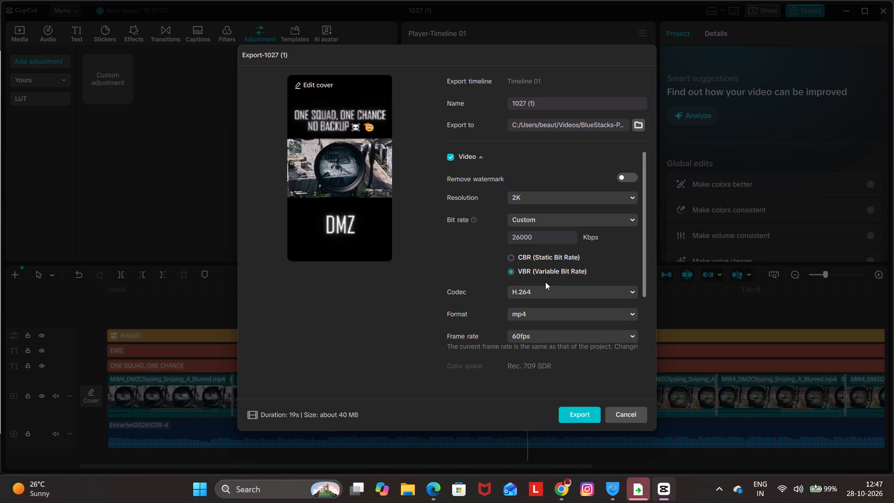
left_click(558, 237)
left_click(535, 258)
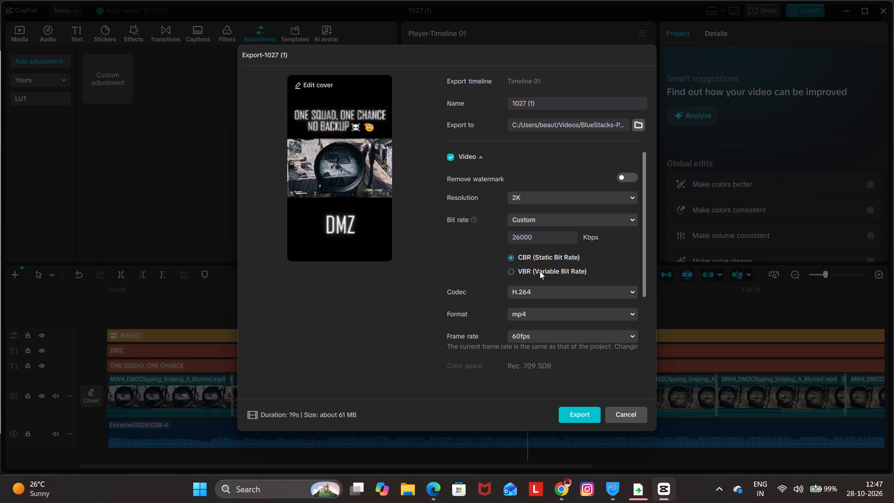
left_click(540, 272)
left_click(545, 256)
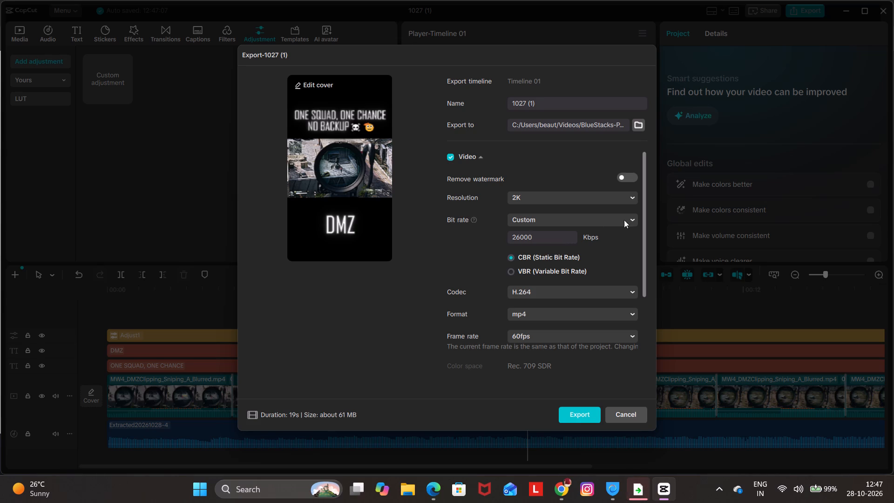
left_click(630, 220)
left_click(630, 220)
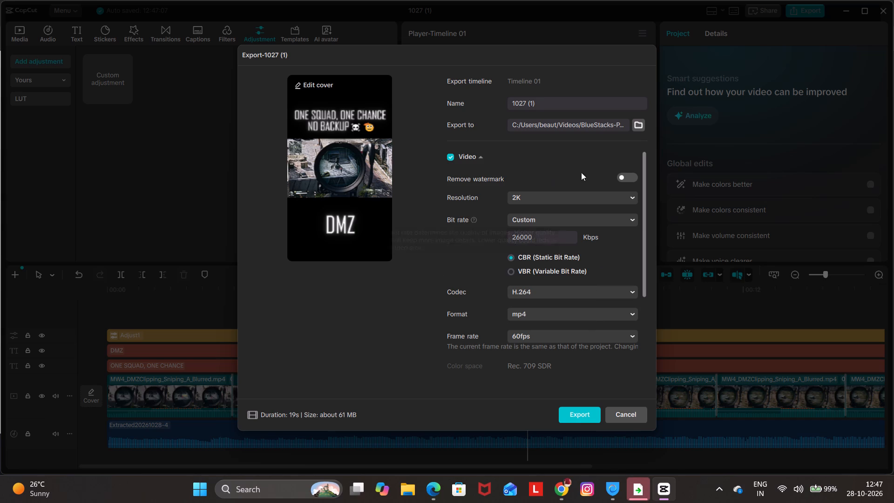
Replace the export name with "DMZ sniper", keeping CBR (Static Bit Rate) selected.
left_click(542, 103)
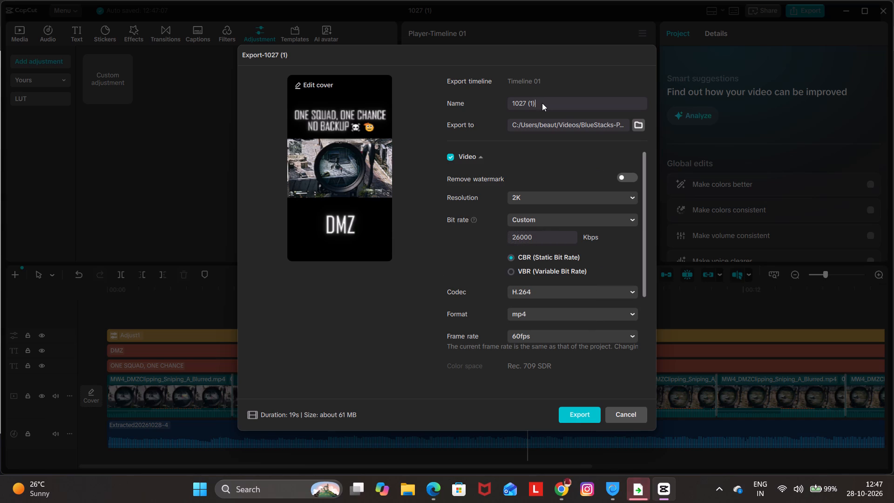
key("BackSpace")
key("BackSpace")
key("BackSpace")
key("BackSpace")
key("BackSpace")
key("BackSpace")
key("BackSpace")
key("BackSpace")
key("BackSpace")
key("BackSpace")
key("BackSpace")
key("BackSpace")
key("BackSpace")
key("BackSpace")
key("BackSpace")
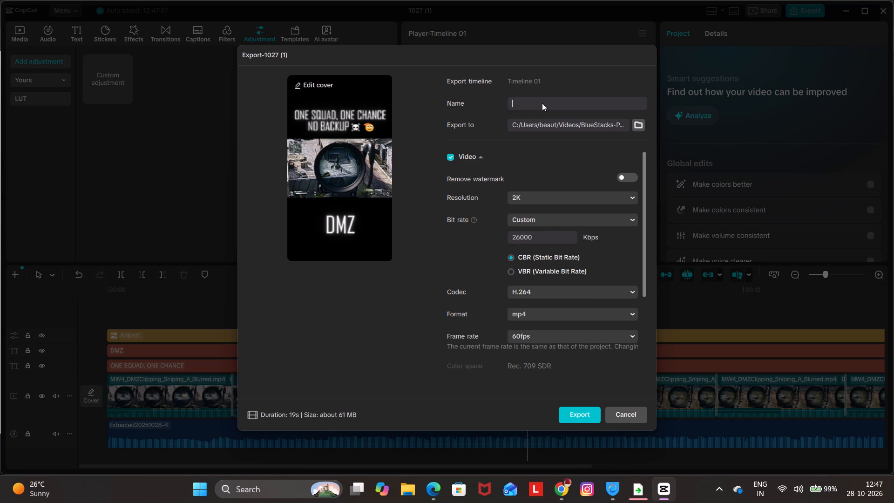
left_click(509, 272)
left_click(510, 257)
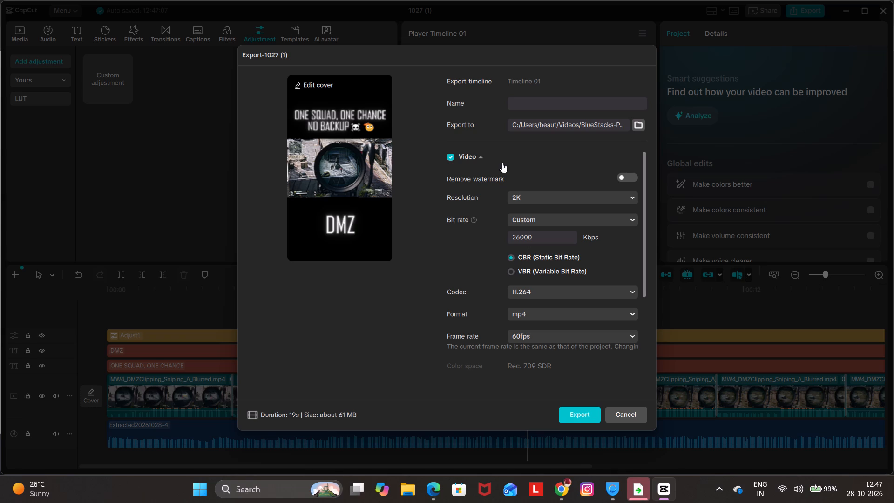
left_click(521, 106)
type("DMZ snim,")
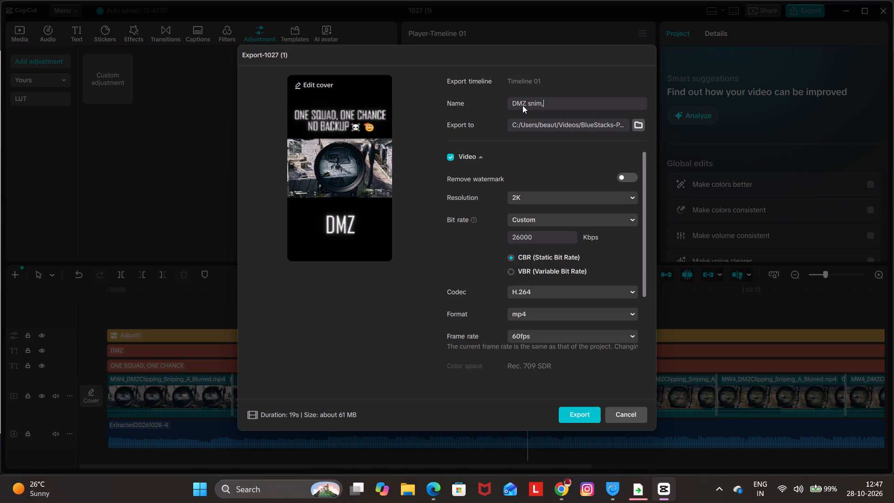
key("BackSpace")
key("BackSpace")
type("per")
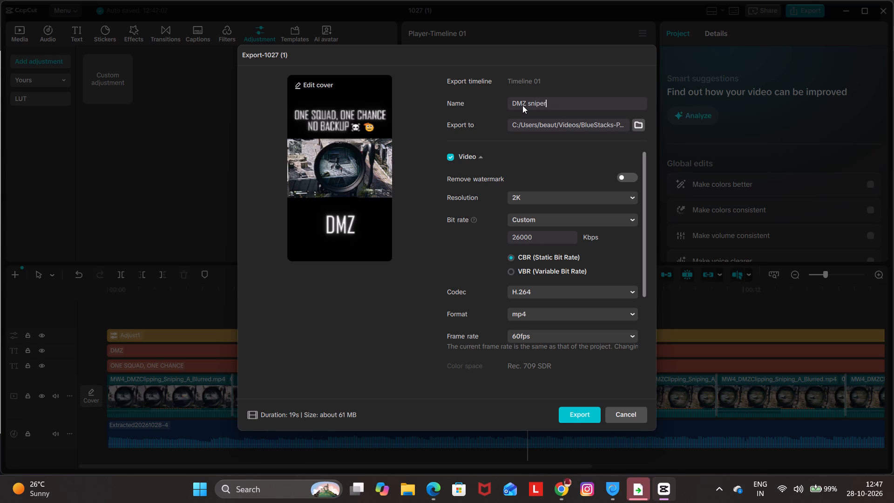
right_click_drag(647, 442, 649, 461)
Export the short and close the sharing window once the video is saved.
left_click(579, 411)
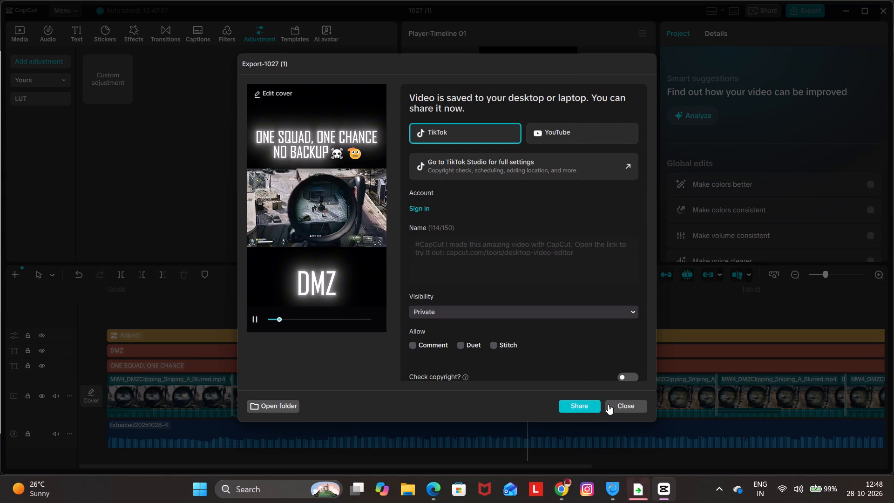
left_click(623, 402)
Minimize the open windows and browse in File Explorer to the BlueStacks-Pie64 folder inside Videos.
left_click(850, 11)
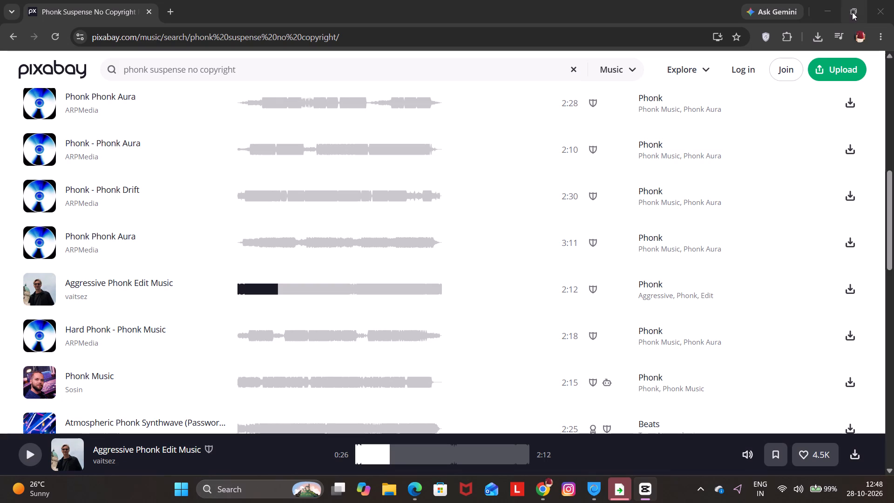
left_click(826, 8)
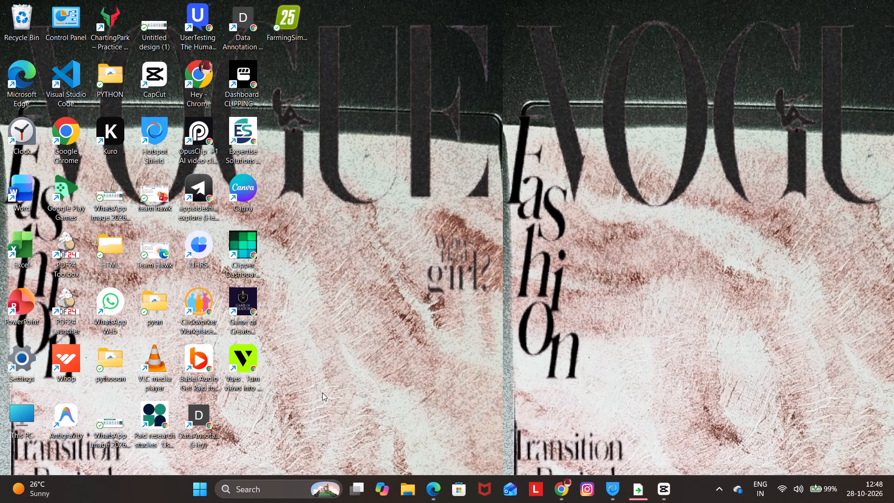
left_click(405, 494)
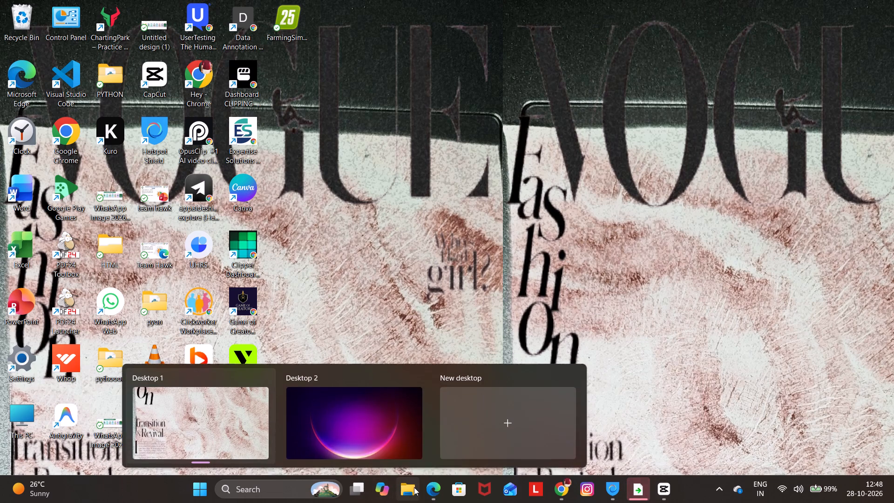
left_click(409, 495)
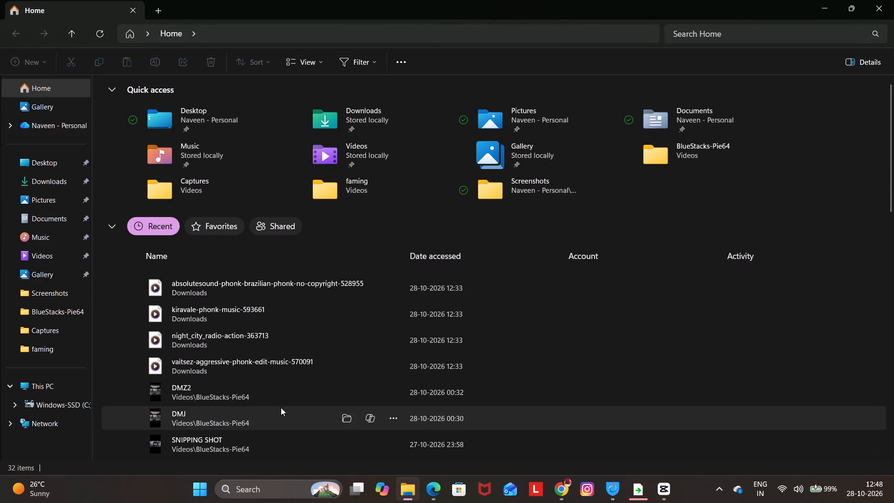
scroll(302, 342, "down", 2)
scroll(302, 342, "up", 11)
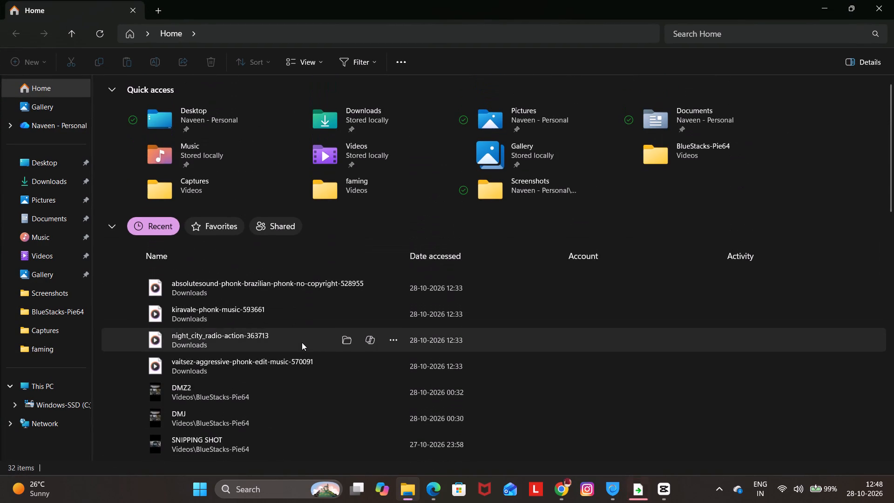
left_click(351, 153)
left_click(351, 153)
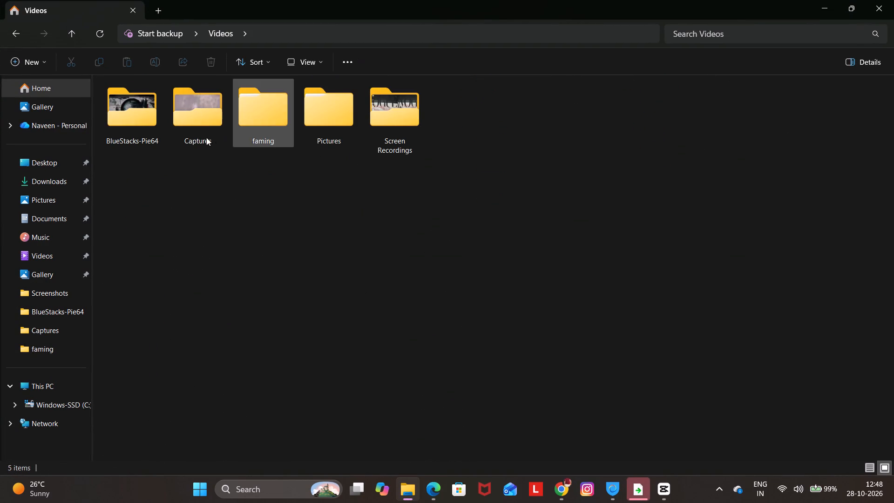
double_click(129, 140)
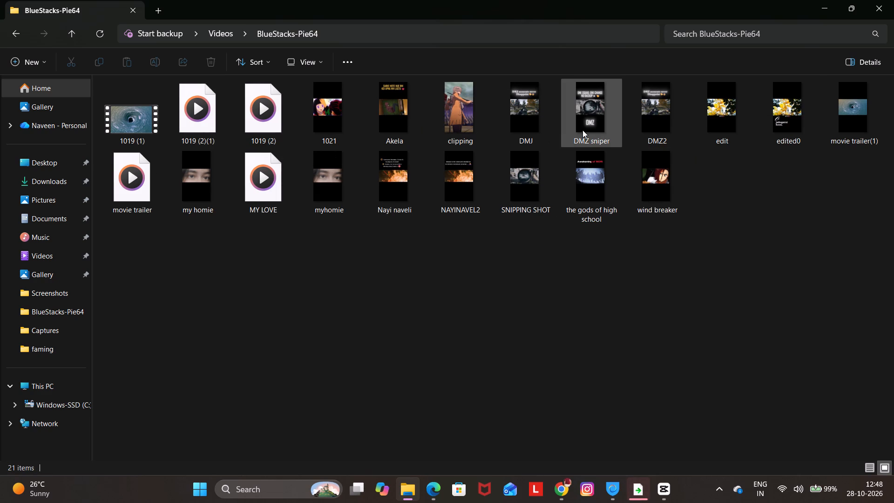
Play the exported DMZ sniper video in VLC media player, choosing that player just once.
double_click(591, 119)
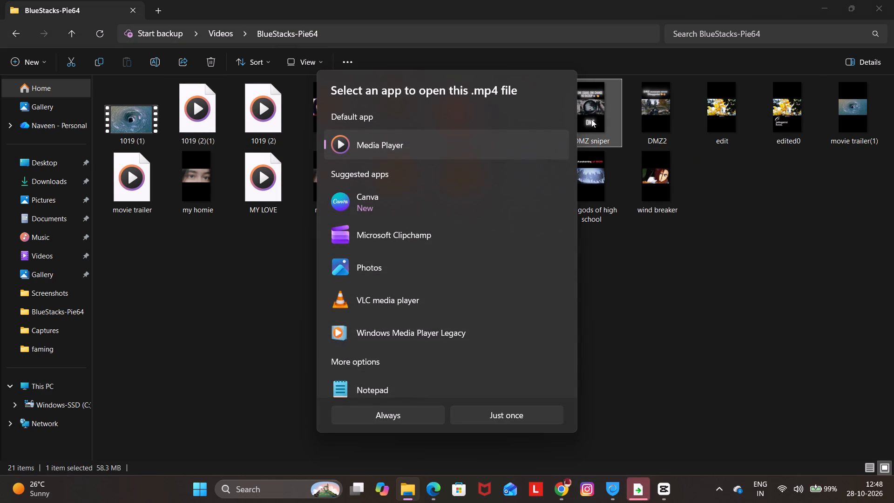
left_click(388, 295)
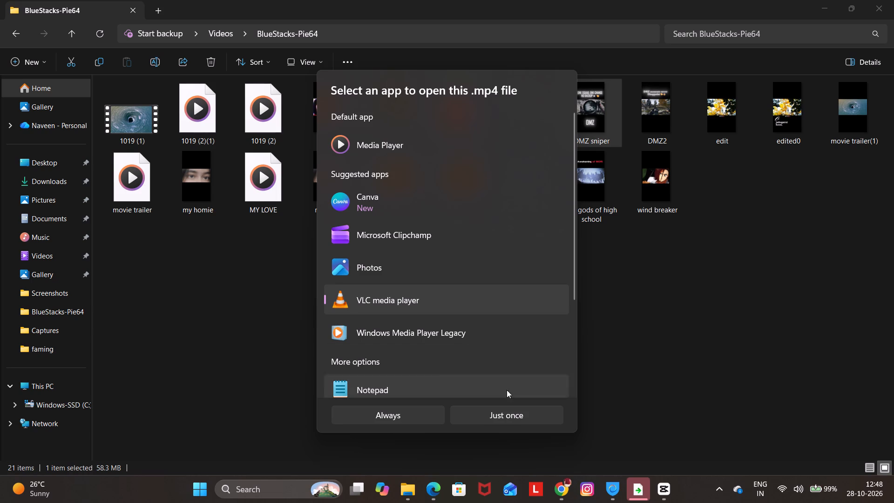
left_click(507, 415)
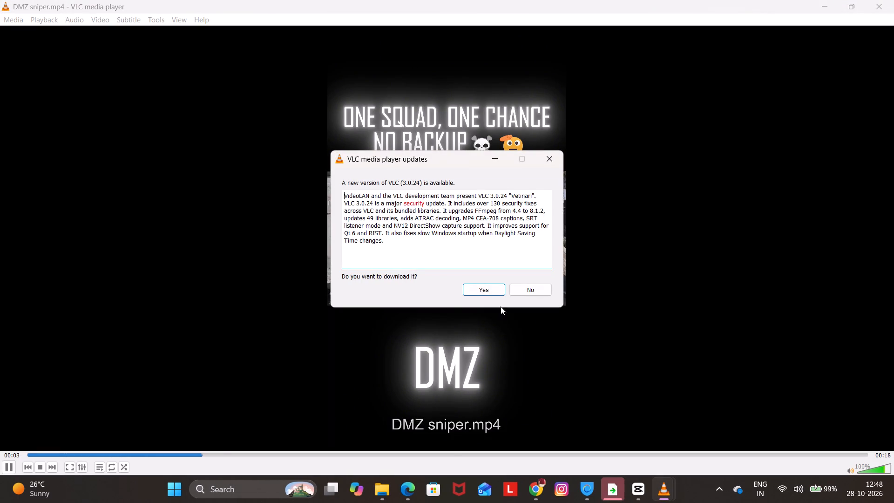
Accept the download of the VLC 3.0.24 update.
left_click(478, 286)
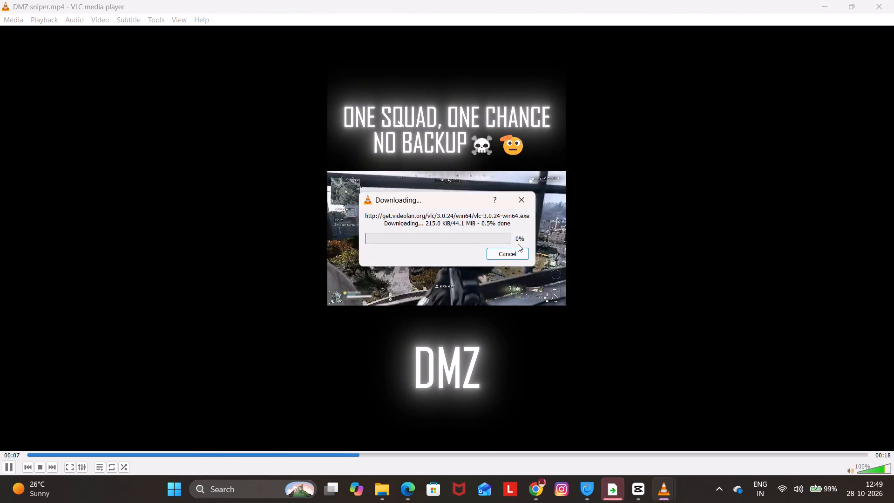
Minimize the VLC player and the File Explorer window to get back to the desktop.
left_click(507, 282)
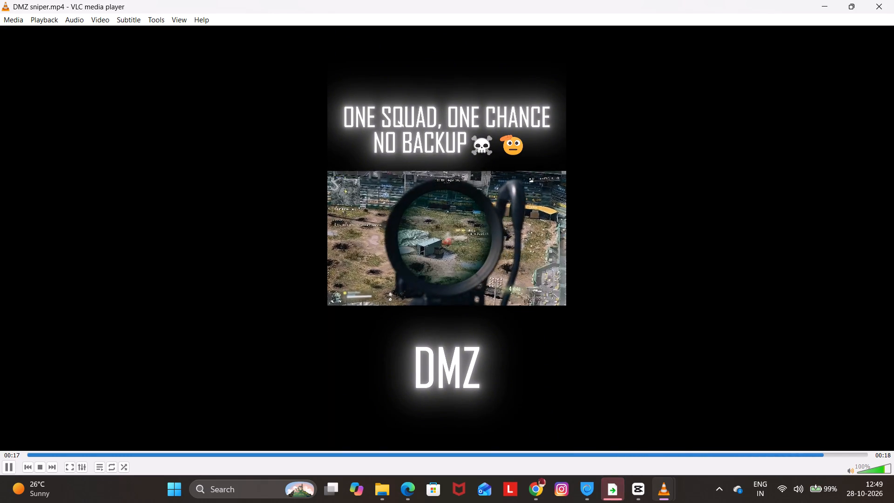
left_click(507, 282)
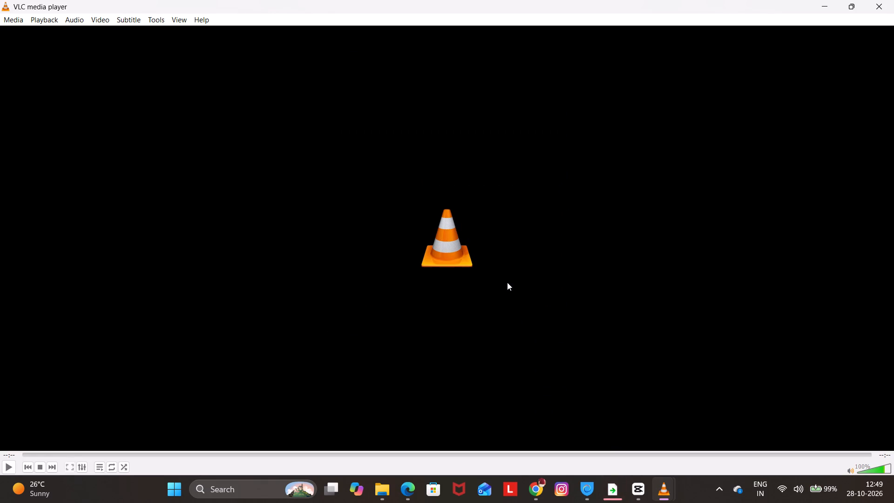
left_click(831, 16)
left_click(829, 8)
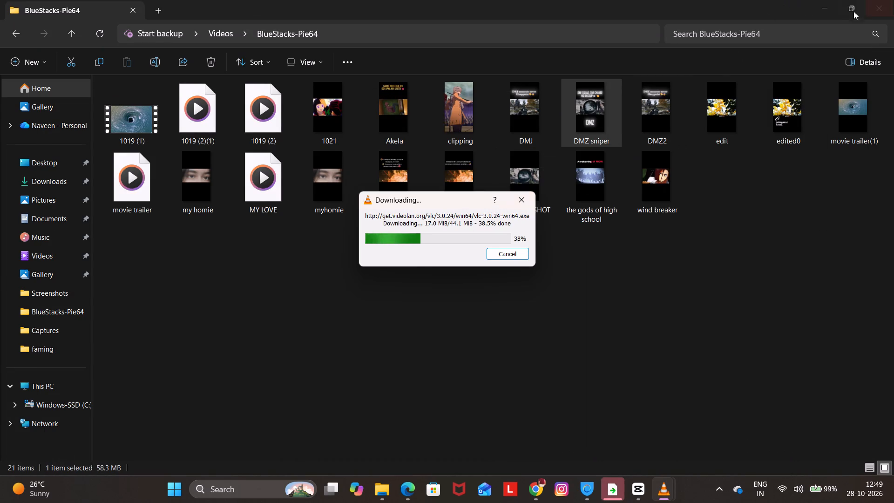
left_click(824, 6)
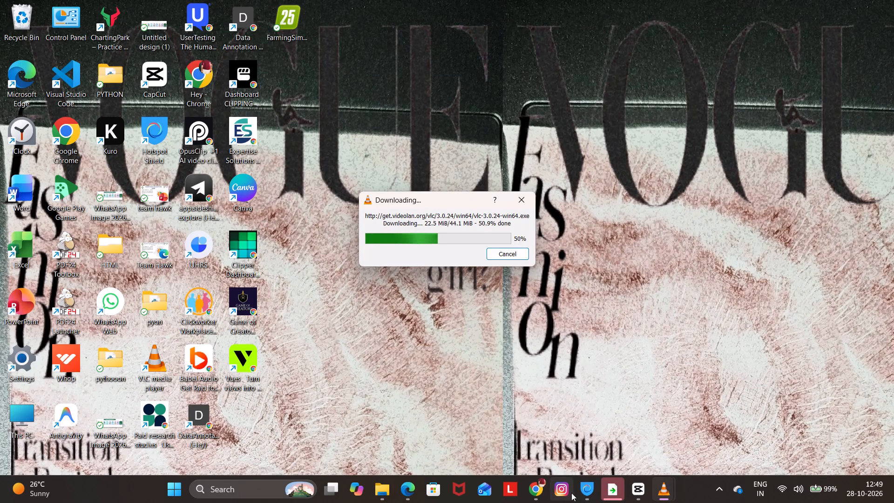
Disconnect the Hotspot Shield VPN from its Singapore location and minimize its window.
left_click(588, 493)
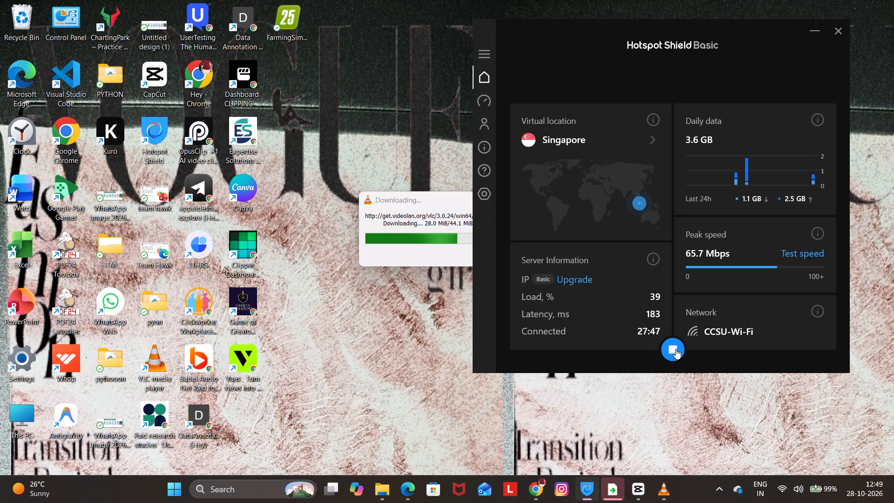
left_click(676, 349)
left_click(815, 26)
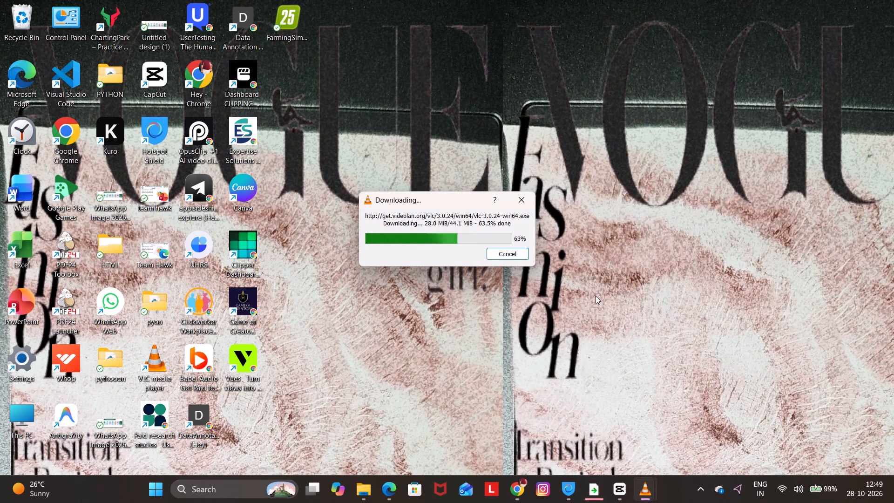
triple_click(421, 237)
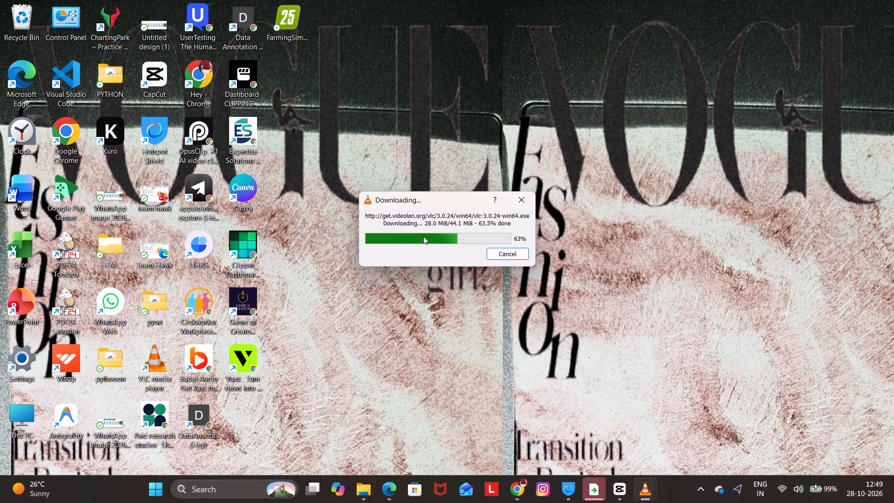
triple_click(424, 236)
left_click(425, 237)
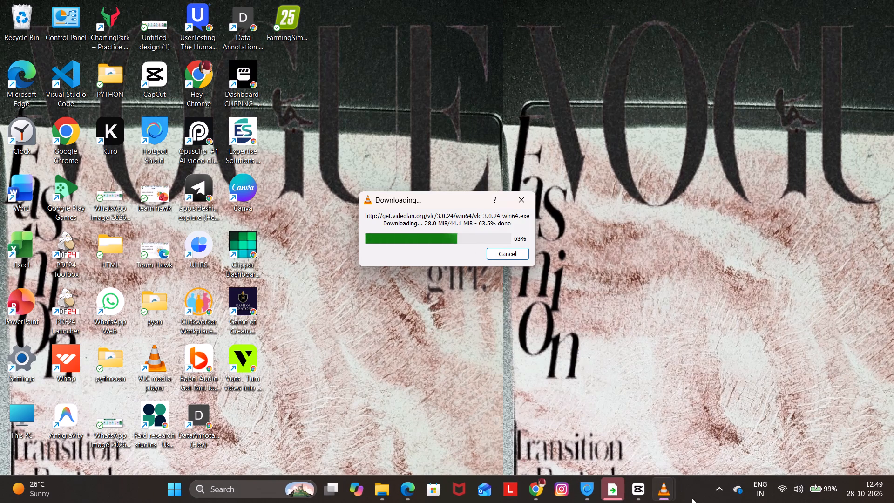
Switch to Instagram, examine the insights of the profile's "DMZ moments never Disappoint" reel, and close them.
left_click(563, 496)
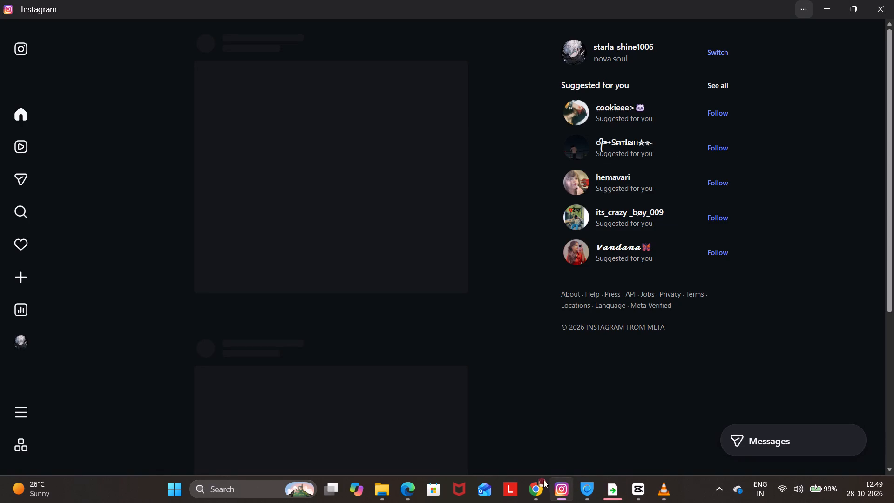
left_click(20, 351)
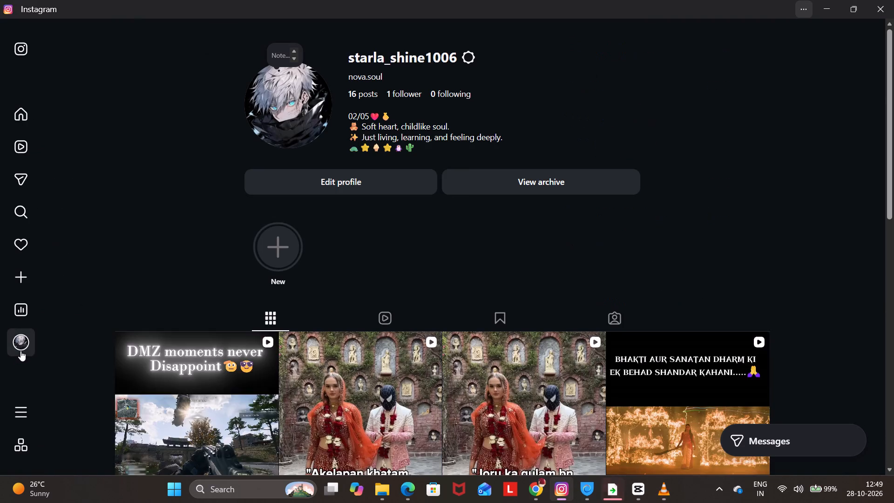
scroll(356, 323, "down", 2)
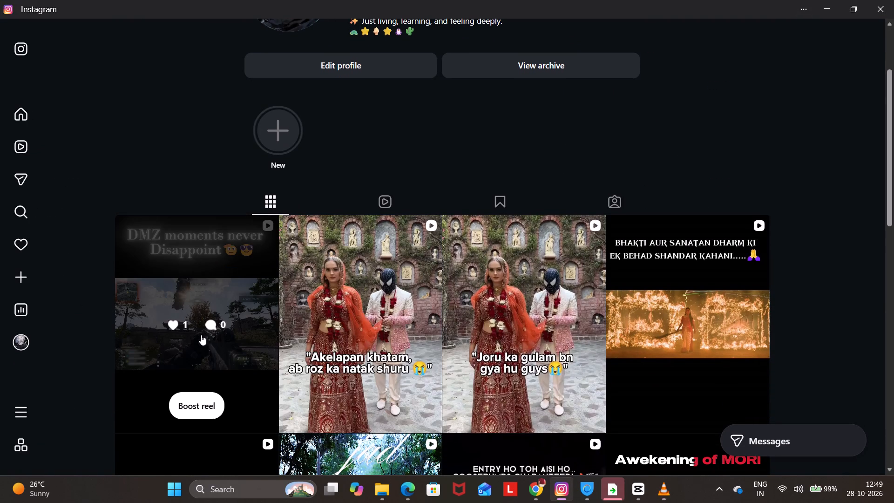
left_click(189, 286)
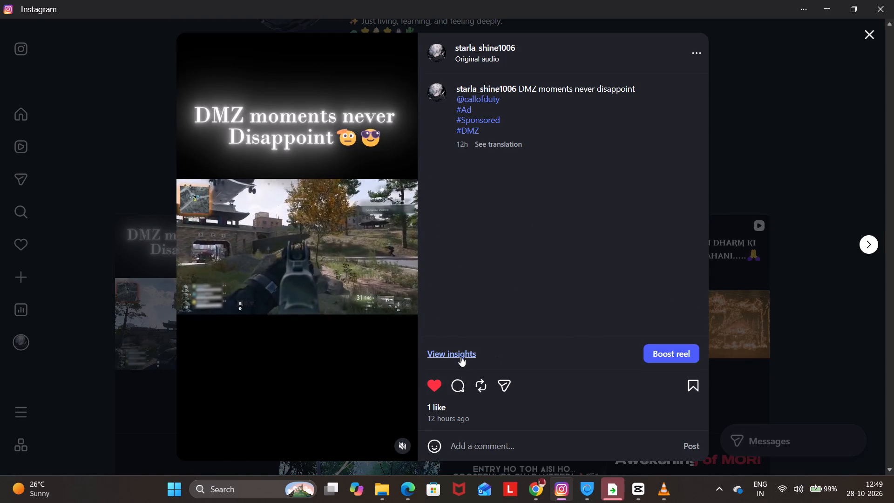
left_click(459, 355)
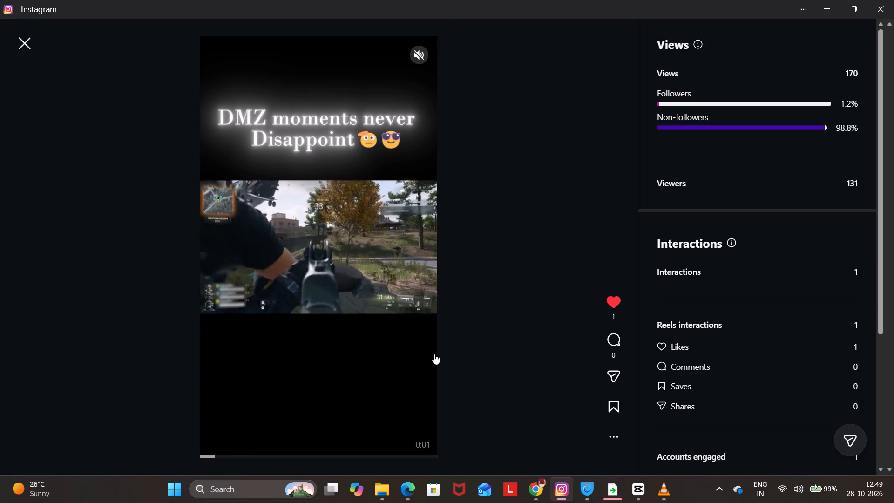
scroll(412, 351, "down", 1)
scroll(711, 320, "down", 2)
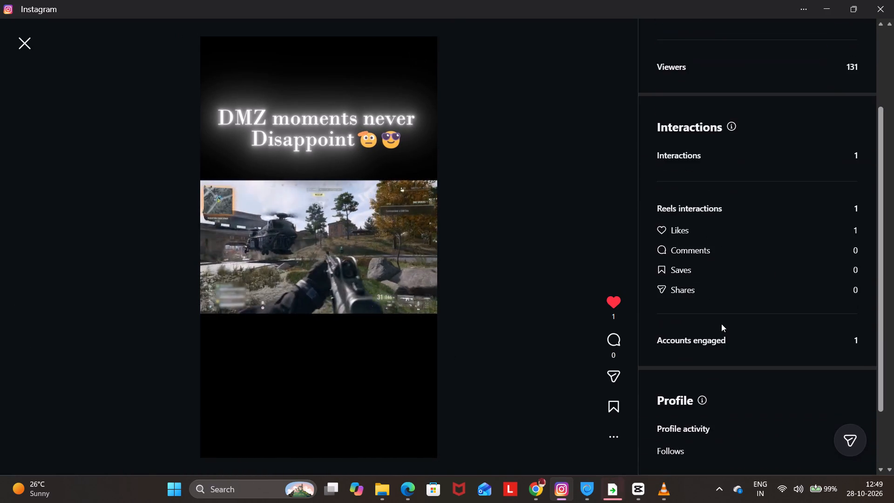
scroll(721, 324, "down", 4)
scroll(727, 322, "up", 6)
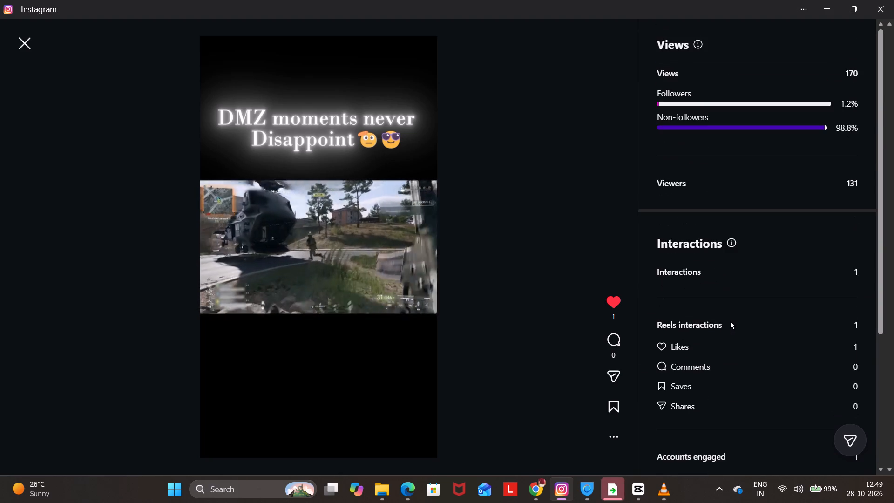
scroll(730, 321, "down", 6)
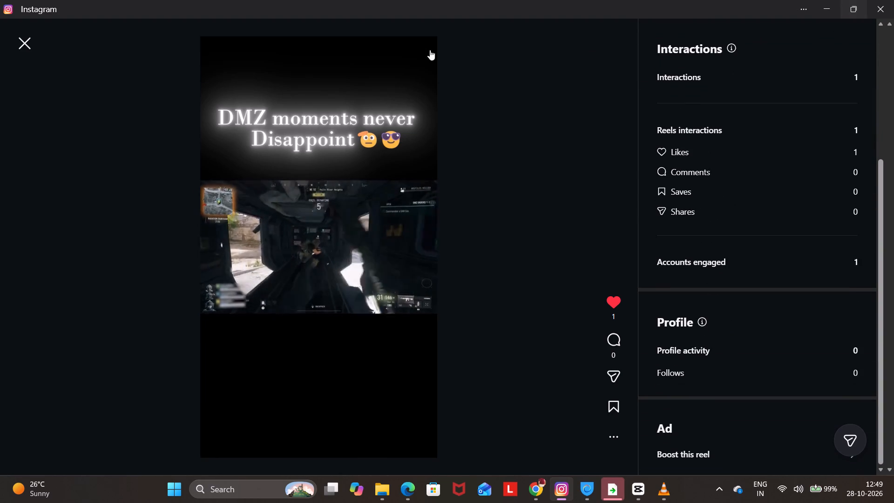
left_click(21, 49)
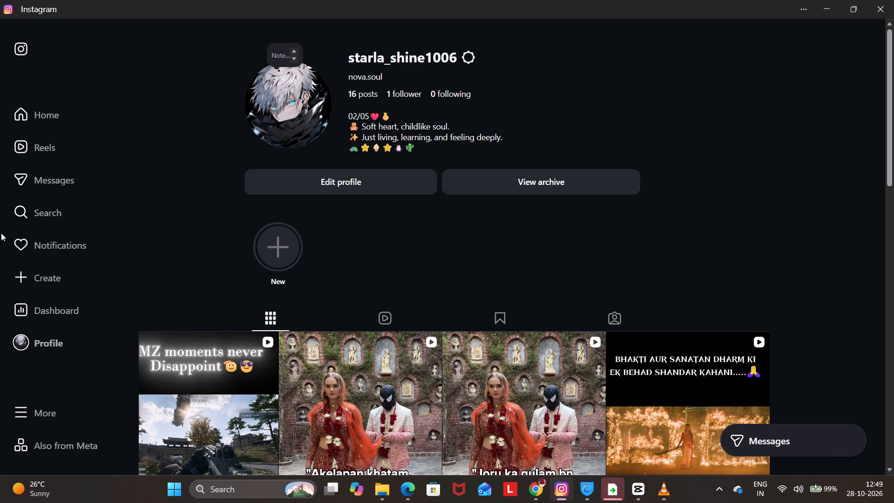
Create a new Instagram post and load the exported DMZ sniper video from the computer.
left_click(16, 274)
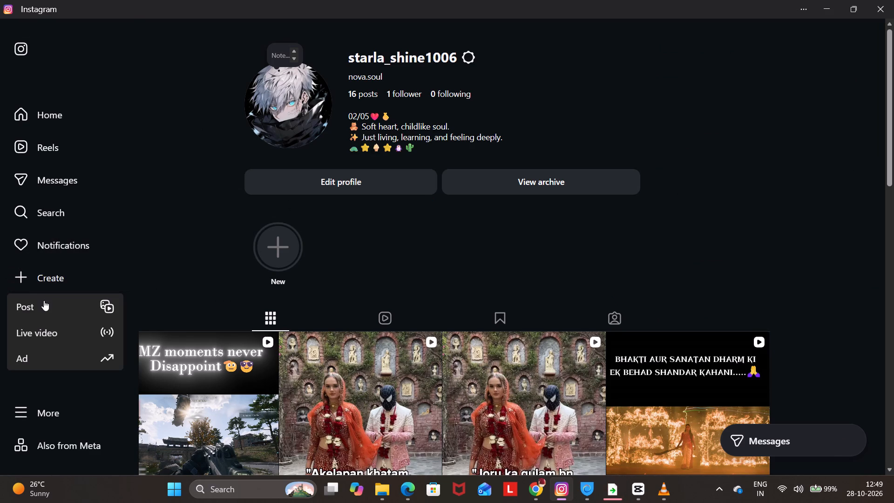
left_click(90, 313)
left_click(457, 300)
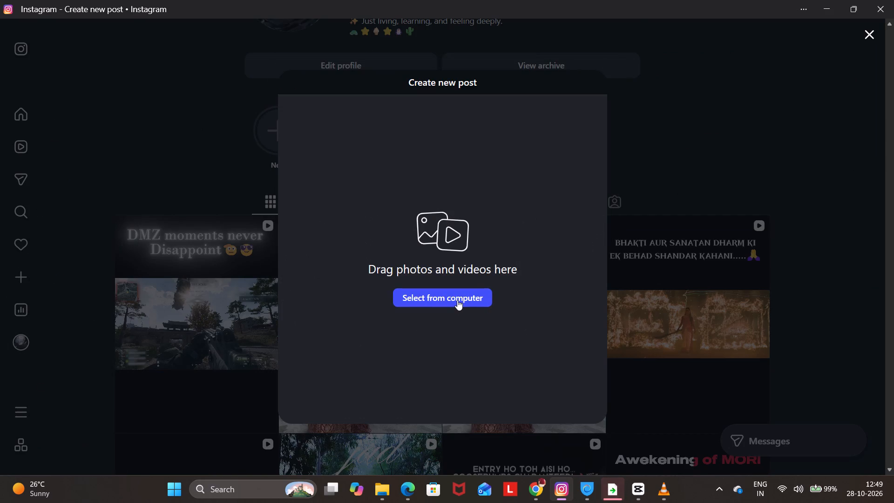
double_click(269, 182)
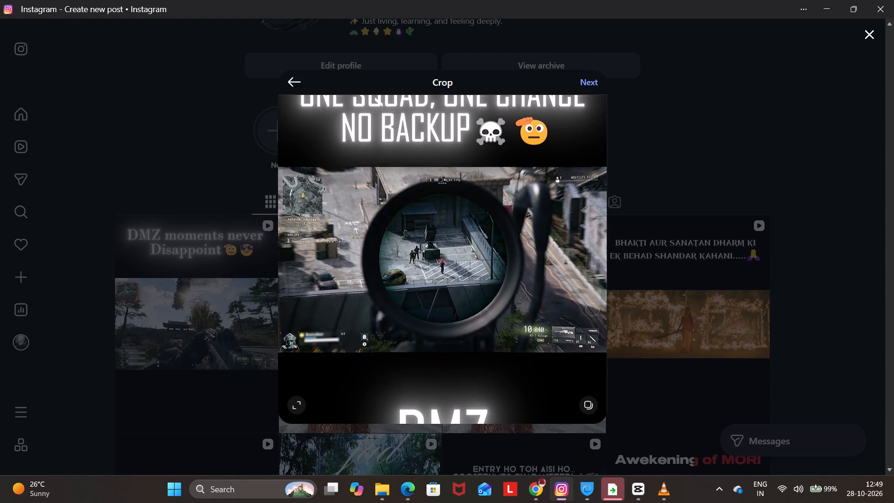
Crop the video to the 9:16 ratio and continue to the editing stage.
left_click(302, 410)
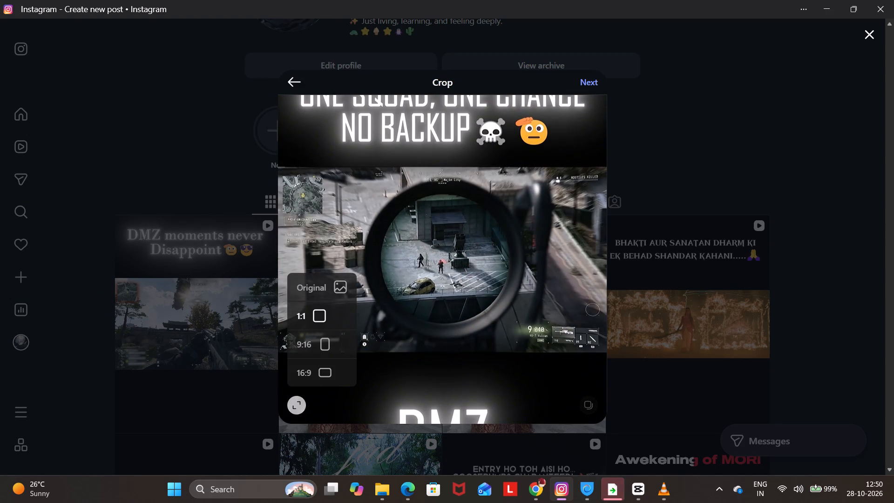
left_click(325, 344)
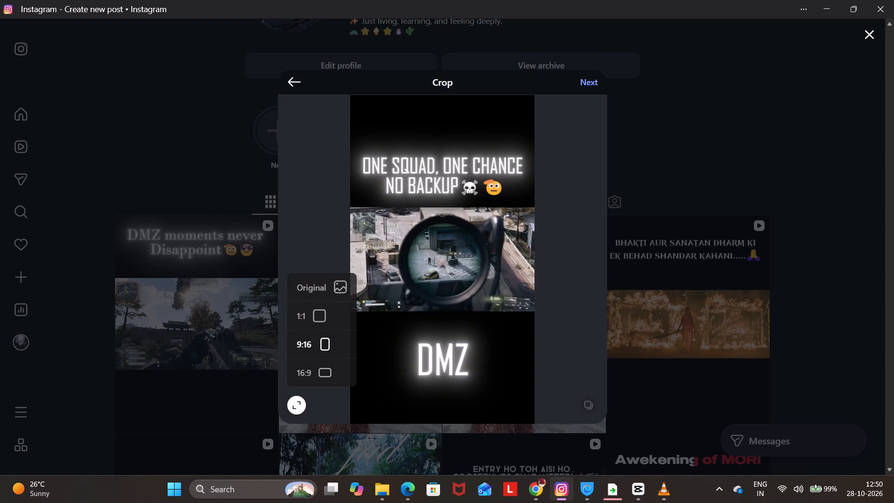
left_click(457, 277)
left_click(323, 275)
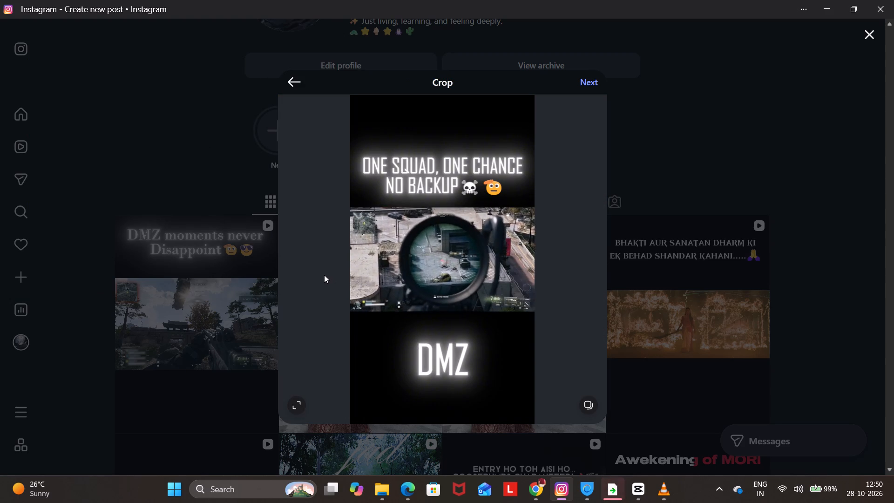
left_click(587, 79)
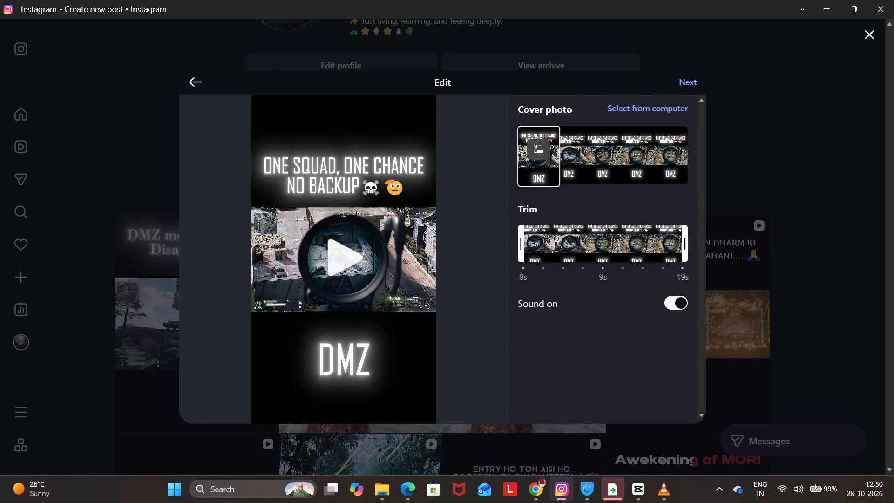
Choose the mid-video frame with the rifle beside the green crate as the reel's cover, and continue to the caption stage.
left_click_drag(544, 171, 558, 171)
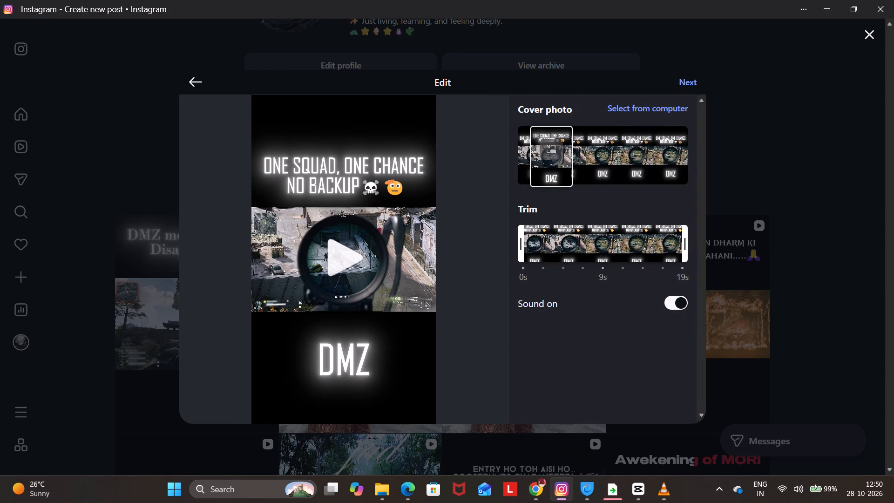
left_click_drag(558, 171, 580, 170)
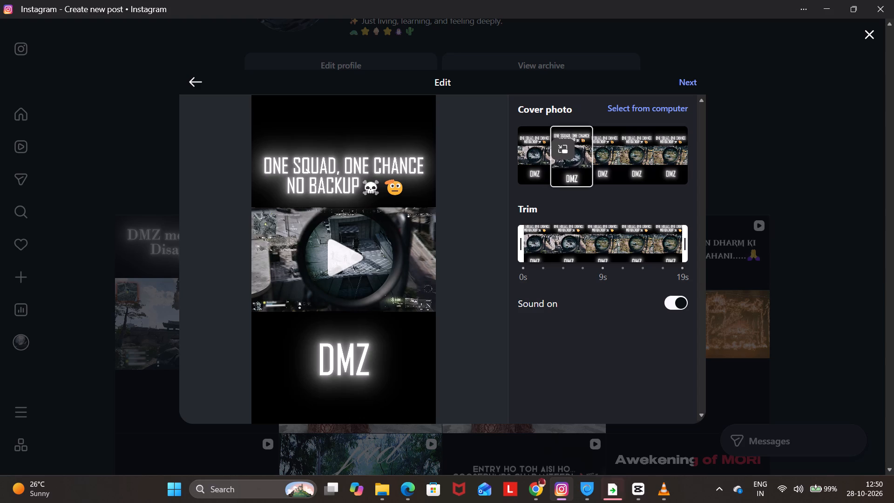
left_click_drag(580, 170, 581, 177)
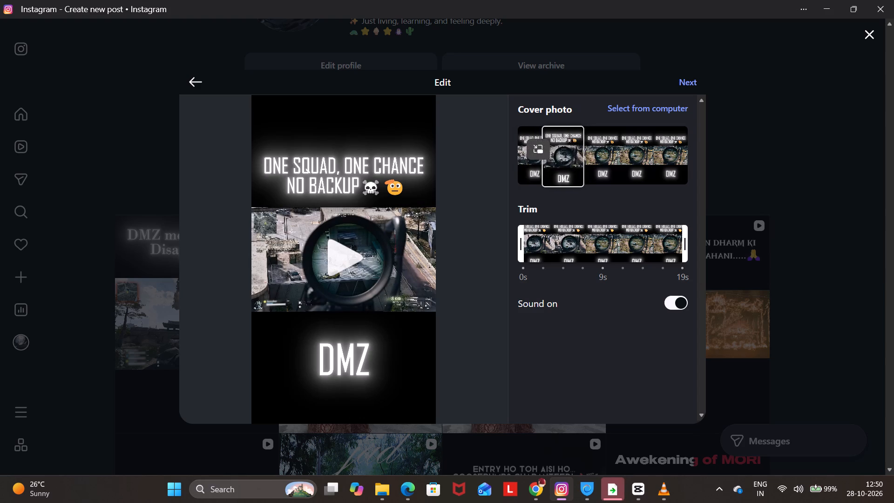
left_click_drag(581, 177, 636, 175)
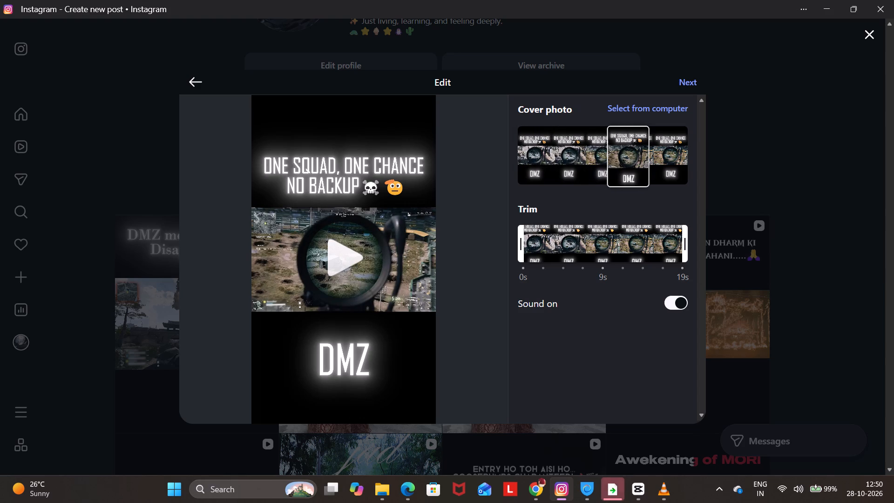
left_click_drag(636, 175, 620, 181)
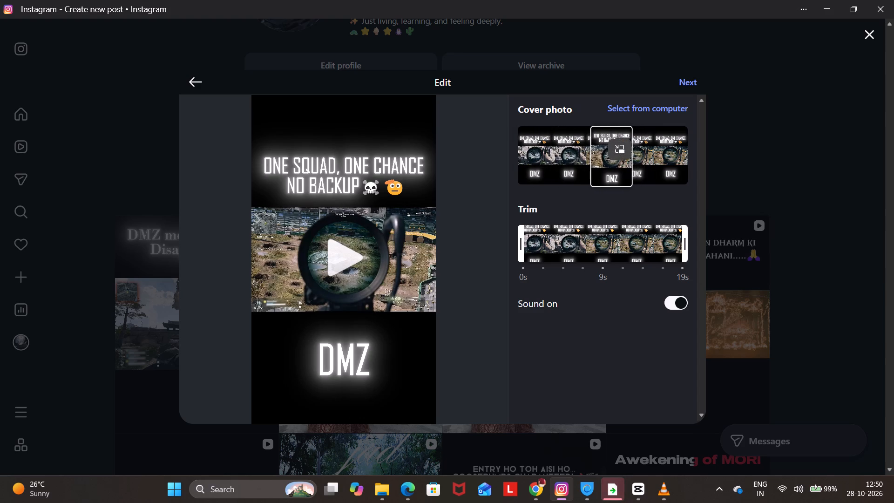
left_click_drag(620, 181, 607, 183)
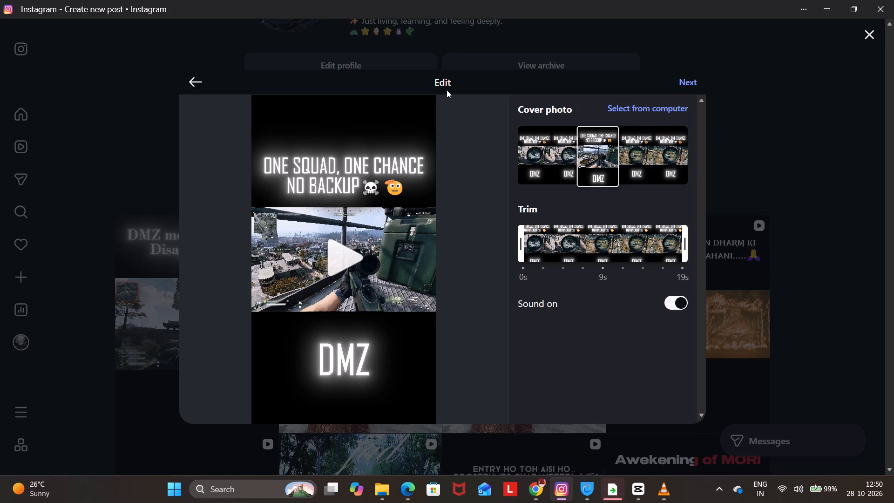
left_click(691, 78)
Write the reel's caption opening line as "Against all odds successful Exfil".
left_click(528, 137)
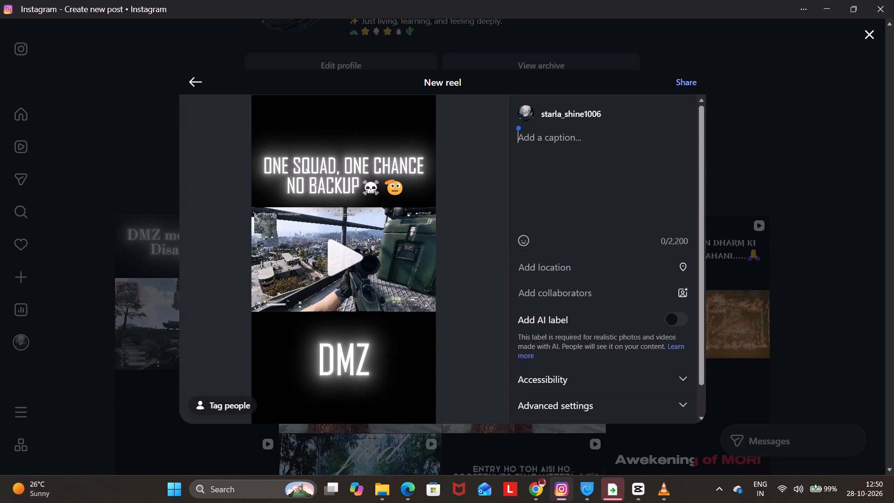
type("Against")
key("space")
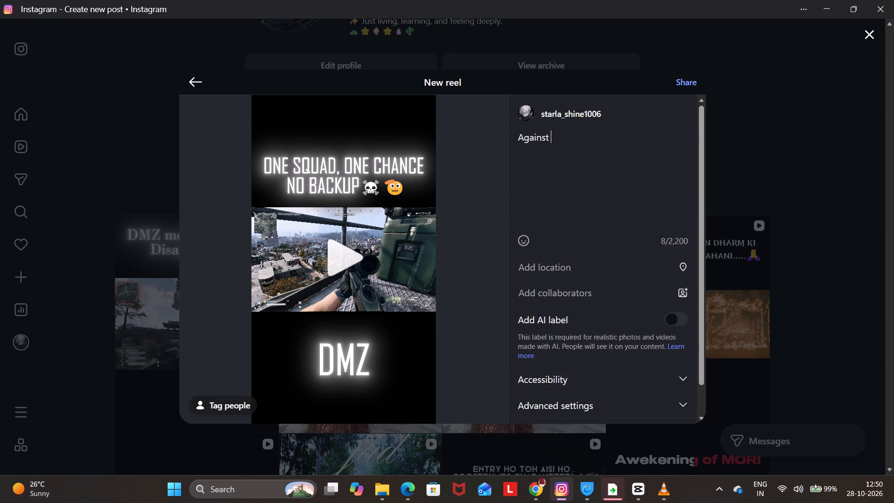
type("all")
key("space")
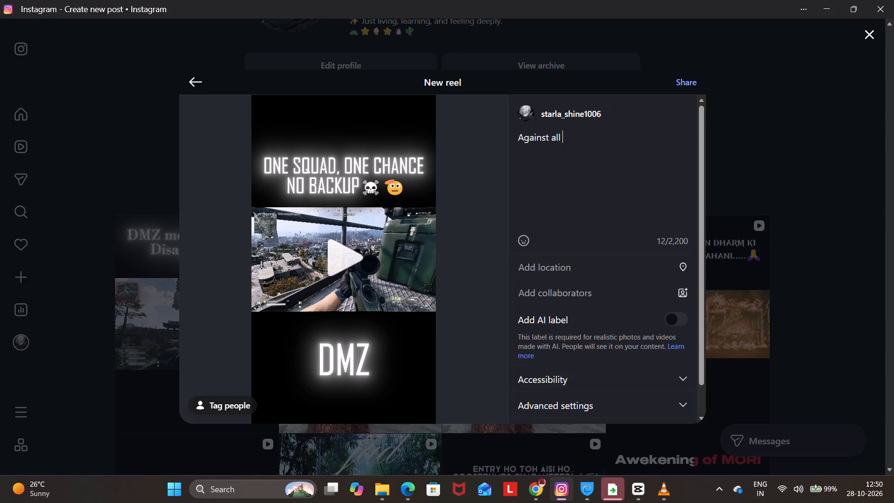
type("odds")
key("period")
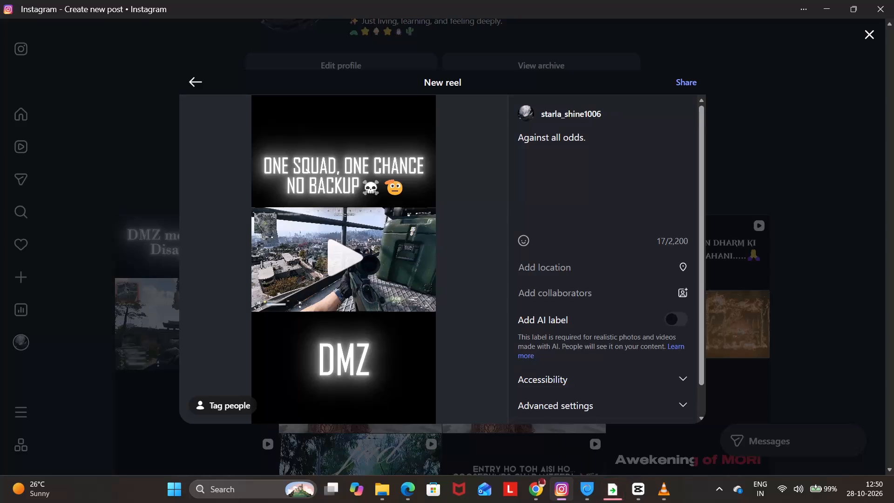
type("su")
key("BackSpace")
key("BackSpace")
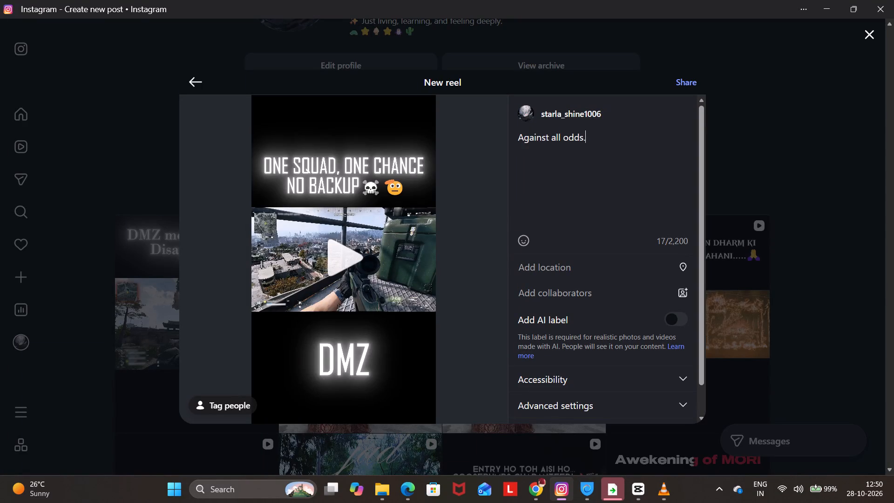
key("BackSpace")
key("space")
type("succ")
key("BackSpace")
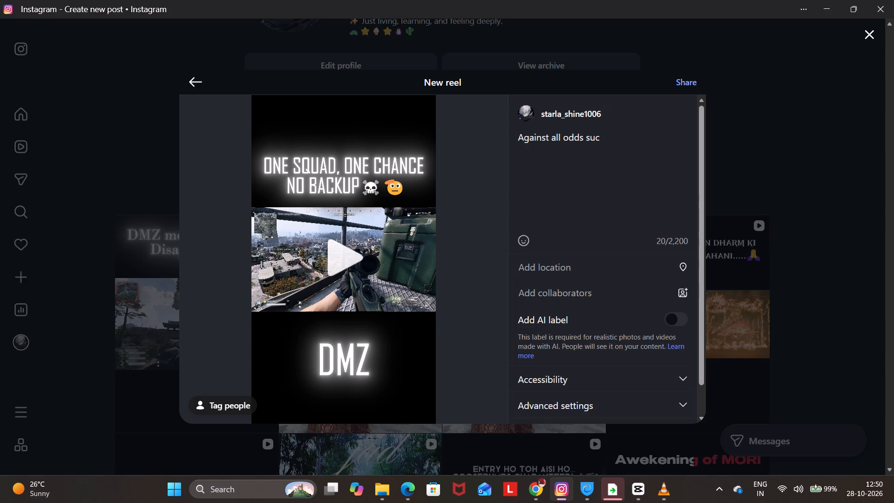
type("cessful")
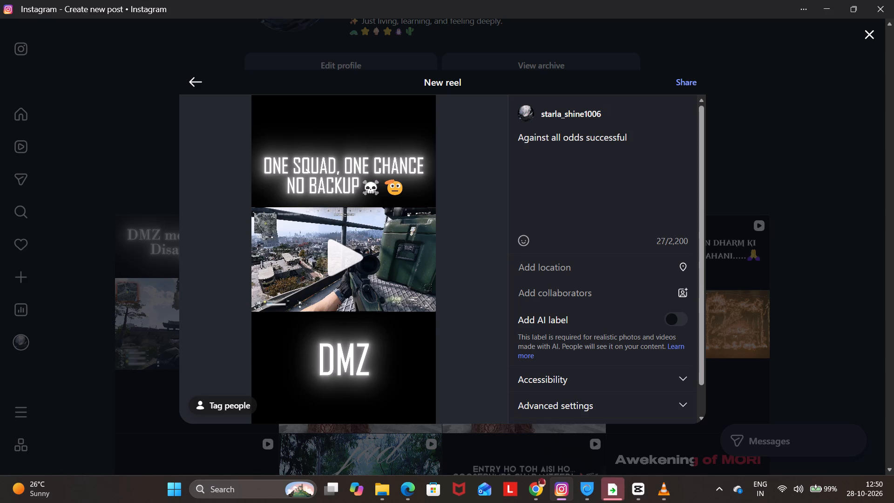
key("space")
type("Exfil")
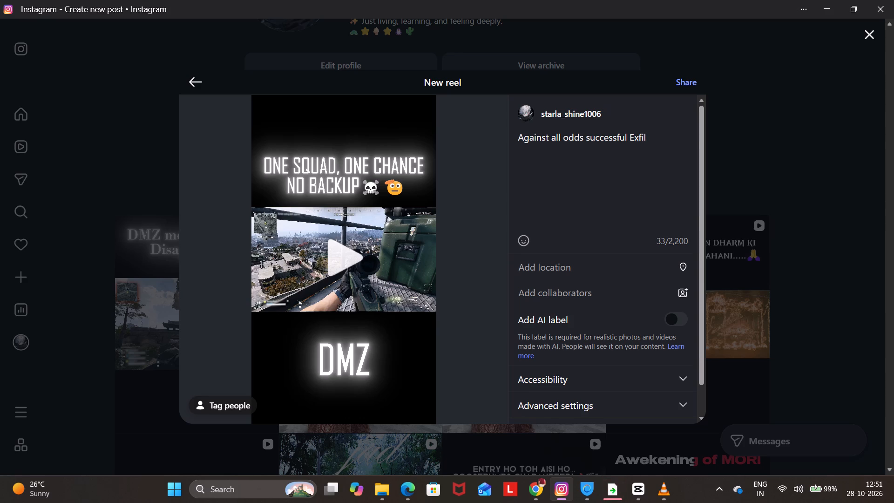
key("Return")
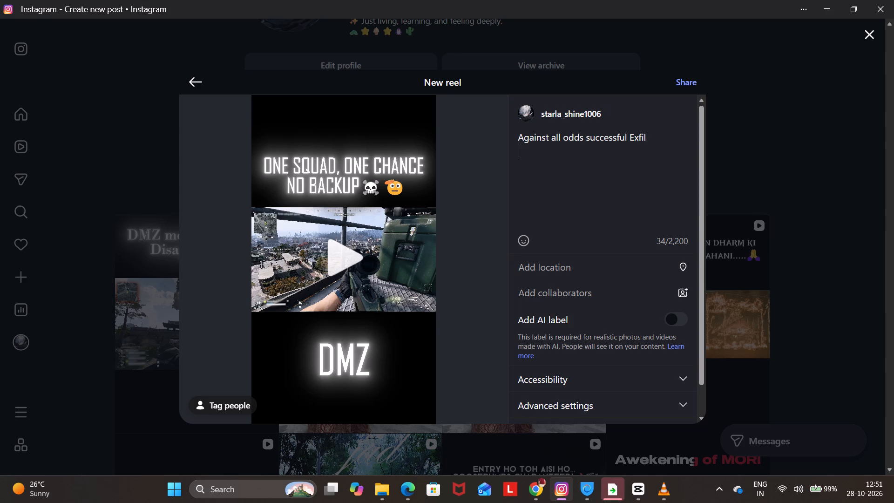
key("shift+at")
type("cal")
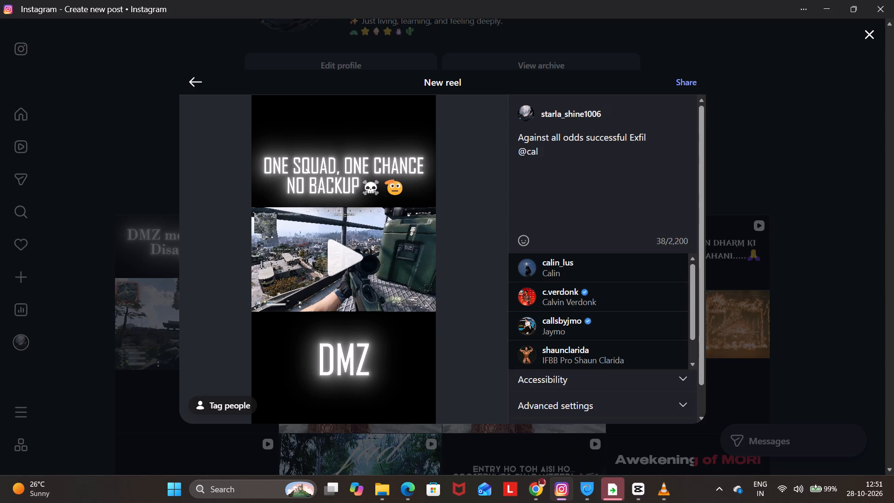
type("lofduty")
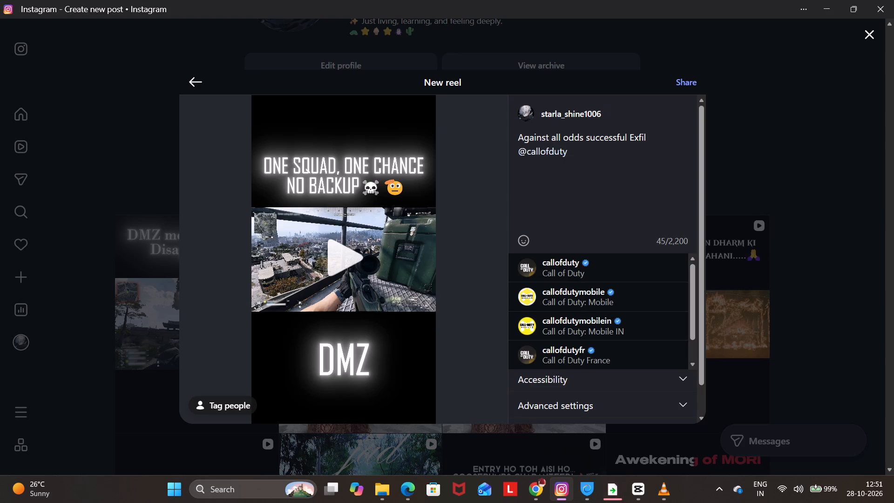
Add the hashtags #Ad, #DMZ and #highlightsmontage below the mention, each on its own line.
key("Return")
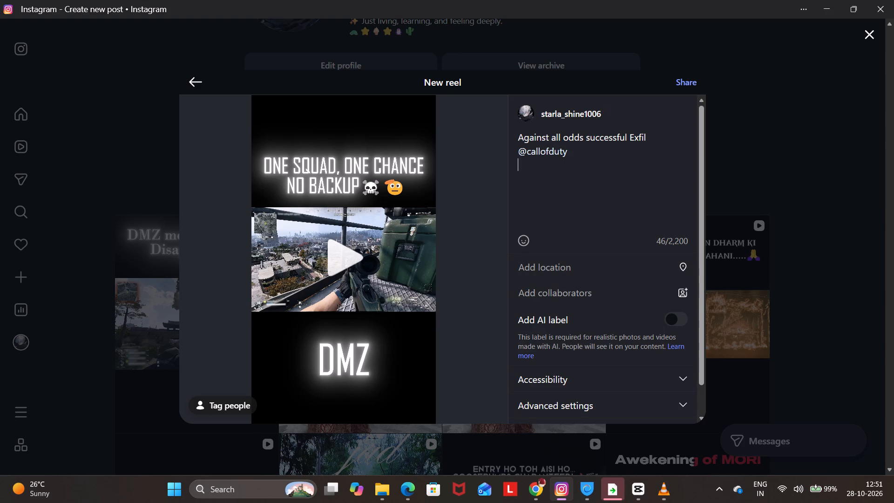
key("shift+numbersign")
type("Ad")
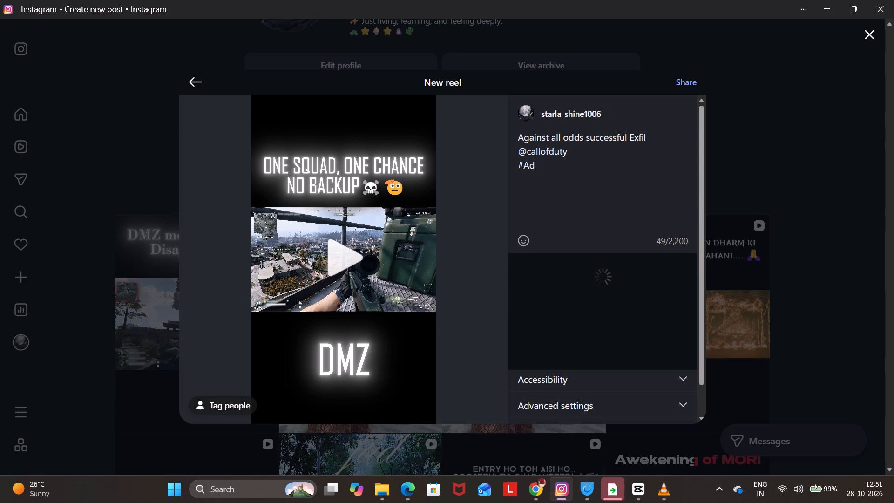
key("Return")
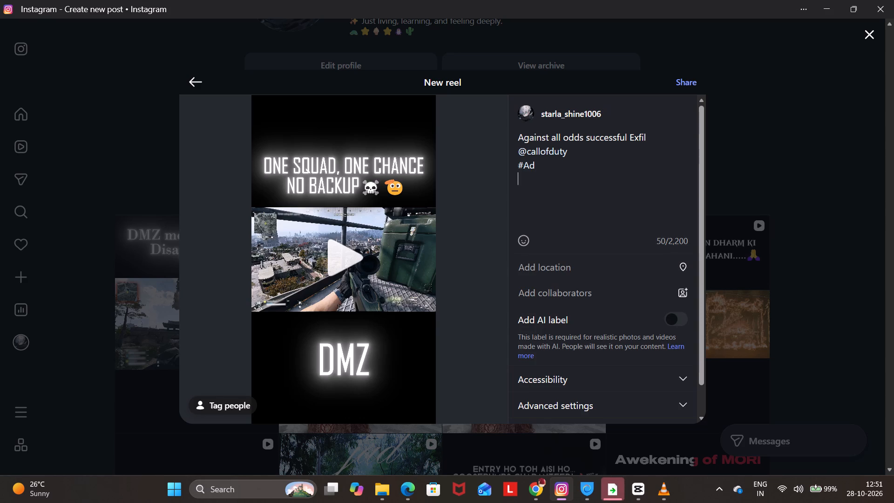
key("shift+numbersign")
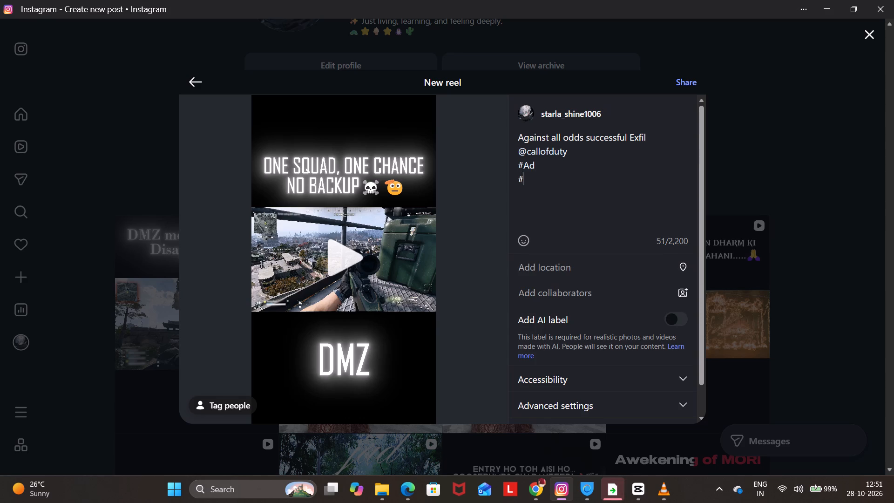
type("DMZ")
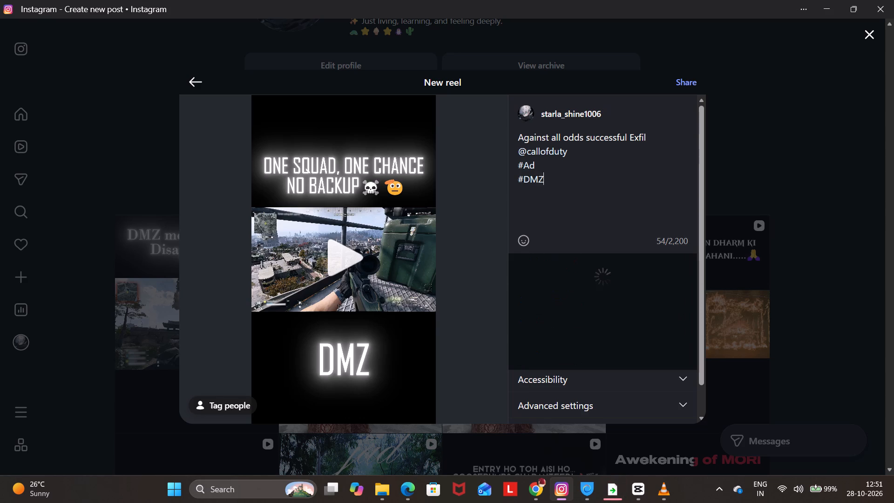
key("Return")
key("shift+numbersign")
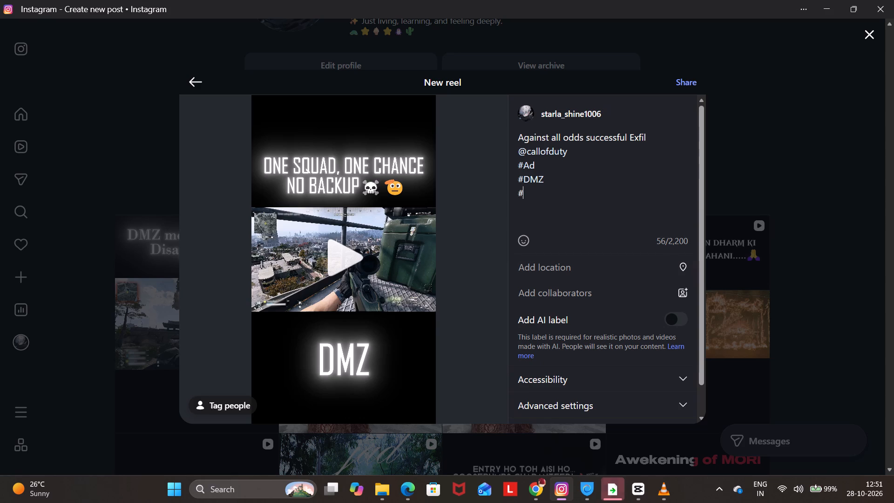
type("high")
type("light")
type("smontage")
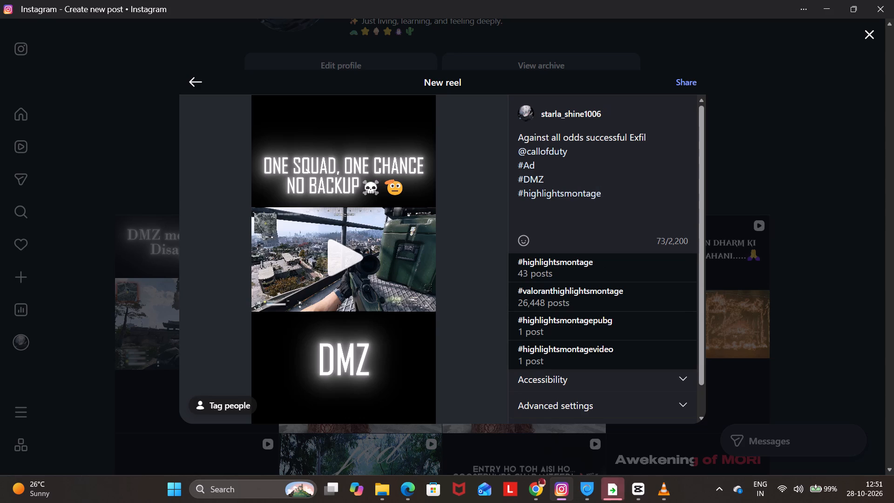
Share the captioned reel to the profile.
left_click(693, 80)
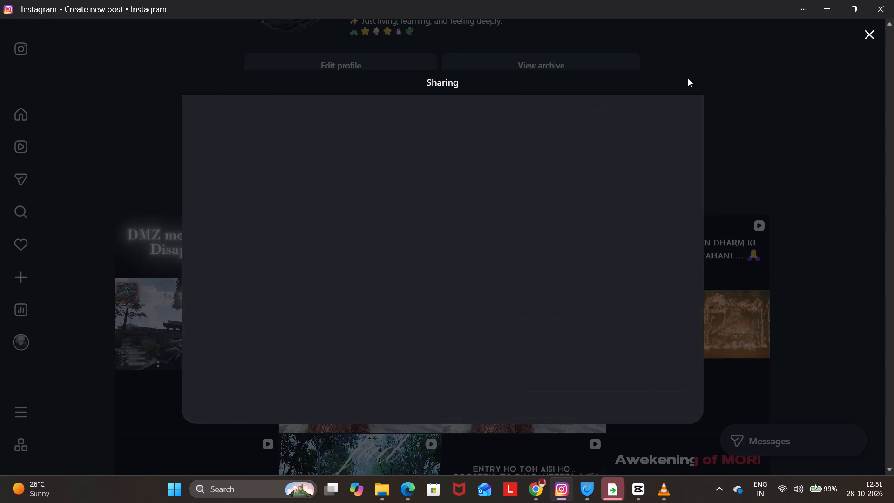